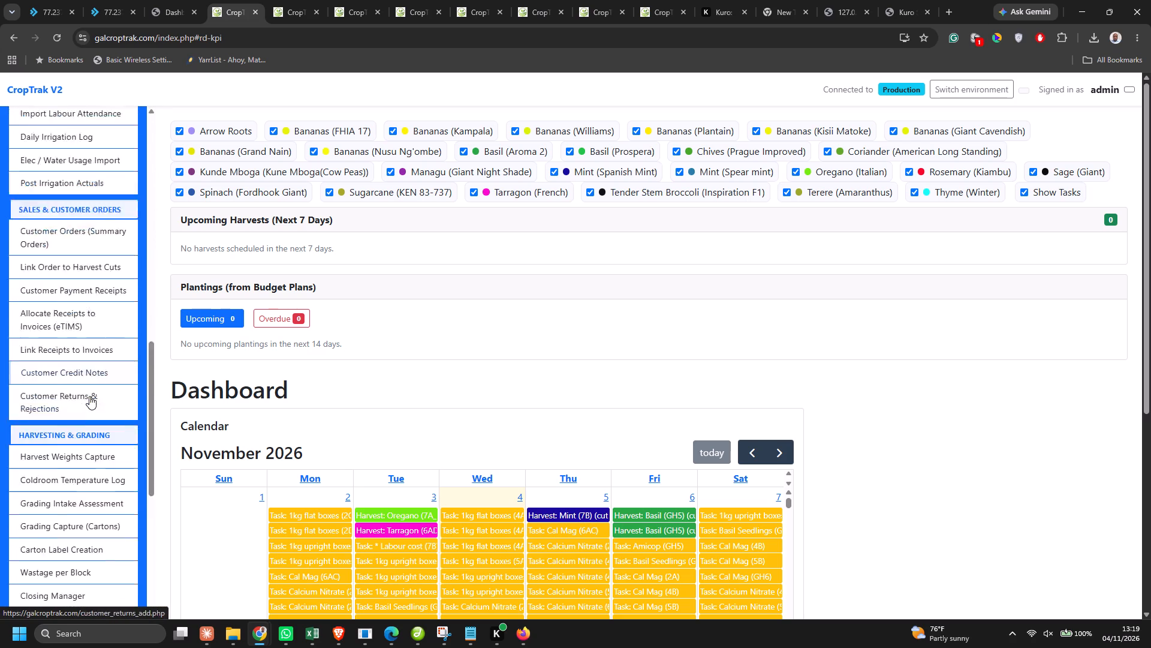
Open the saved harvest weight records from Harvest Weights Capture.
click(81, 409)
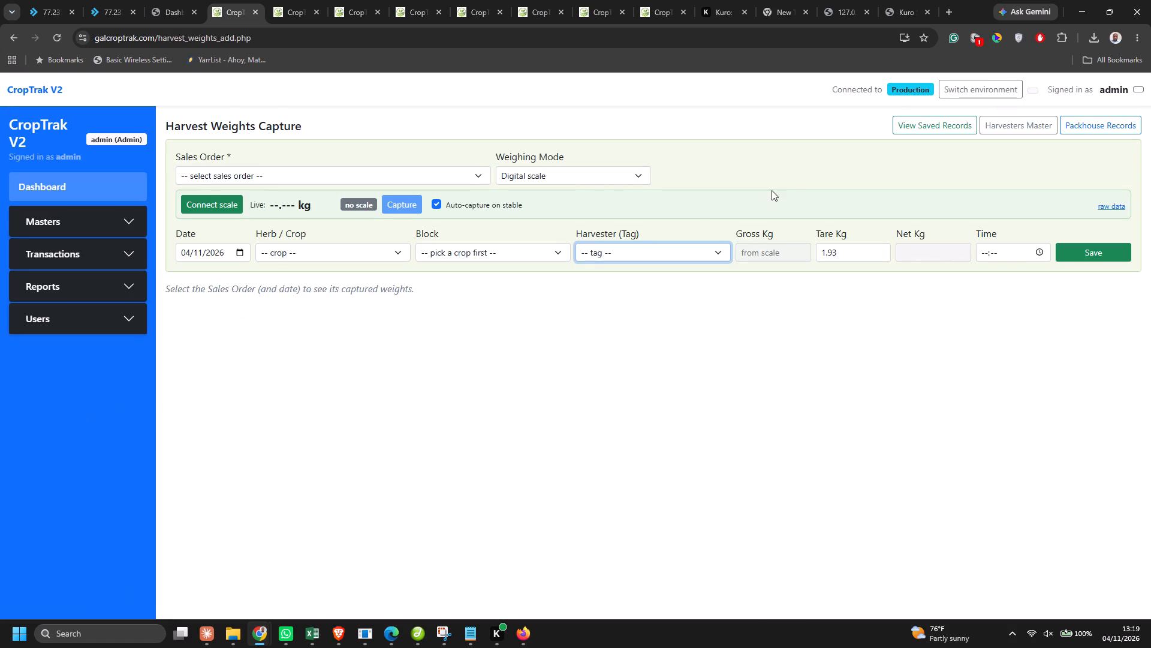
click(926, 128)
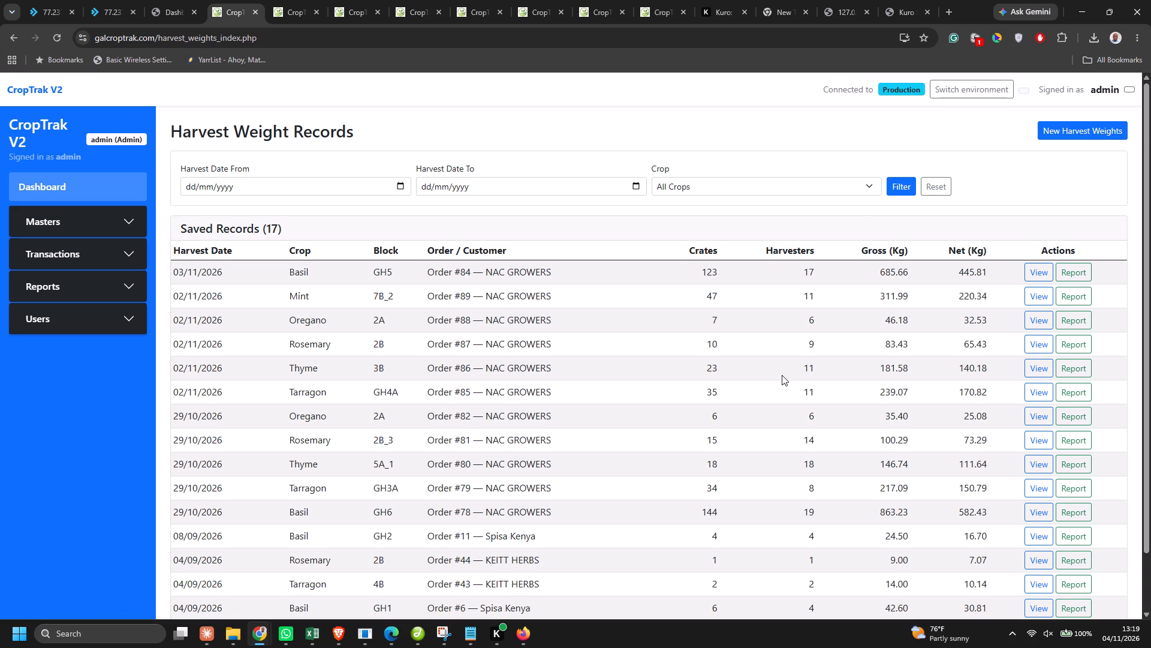
View the 02/11/2026 Mint record for order #89, block 7B_2, and examine its removed and active weight entries.
scroll(782, 375, down, 1)
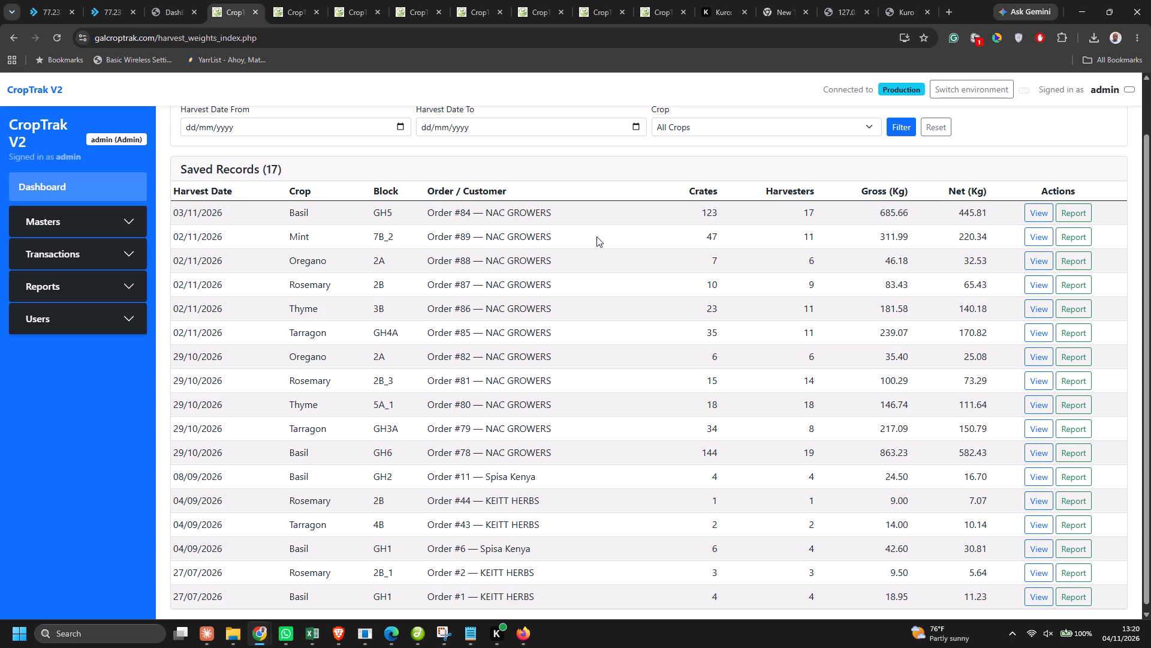
click(1038, 237)
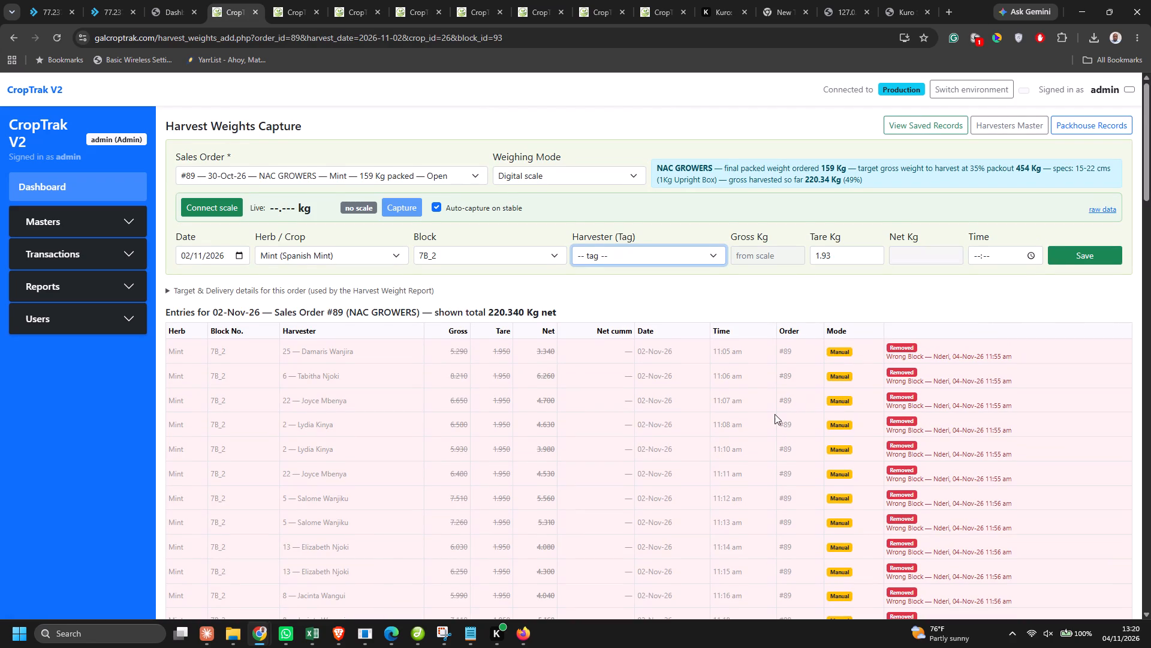
scroll(775, 414, down, 7)
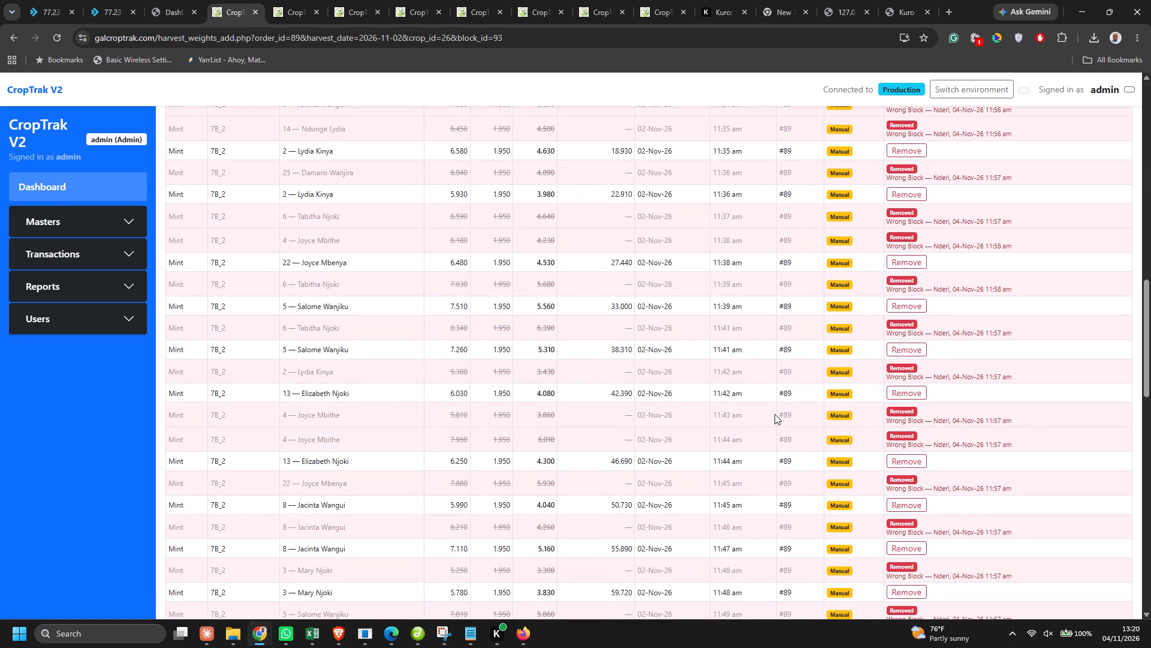
scroll(775, 414, up, 4)
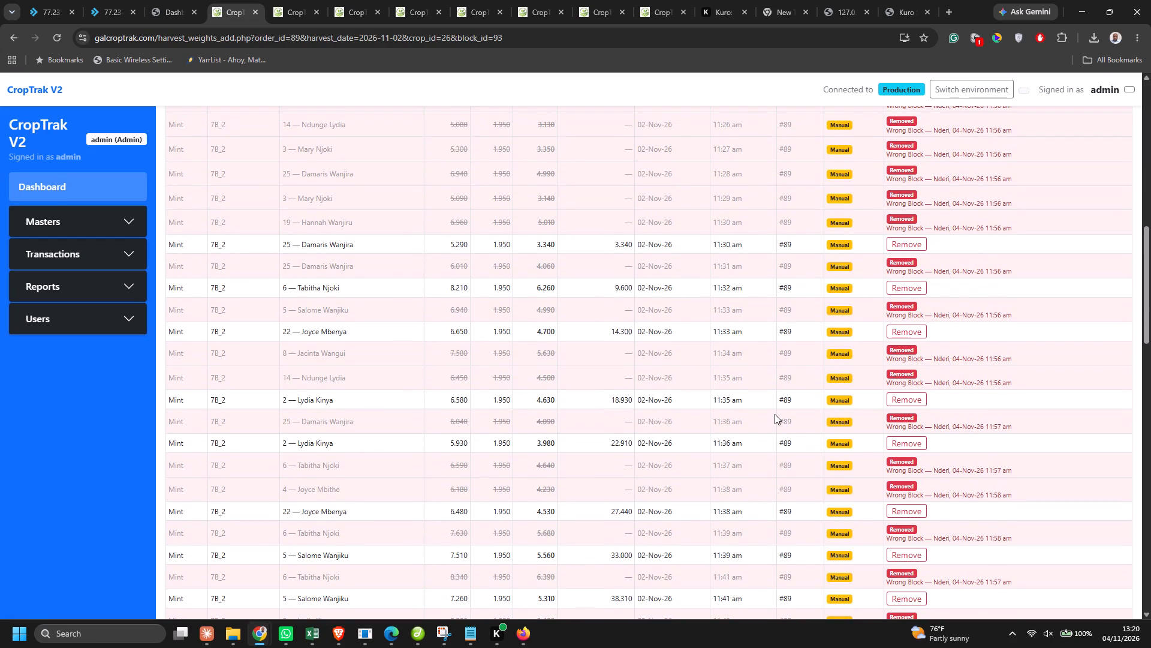
scroll(775, 414, up, 1)
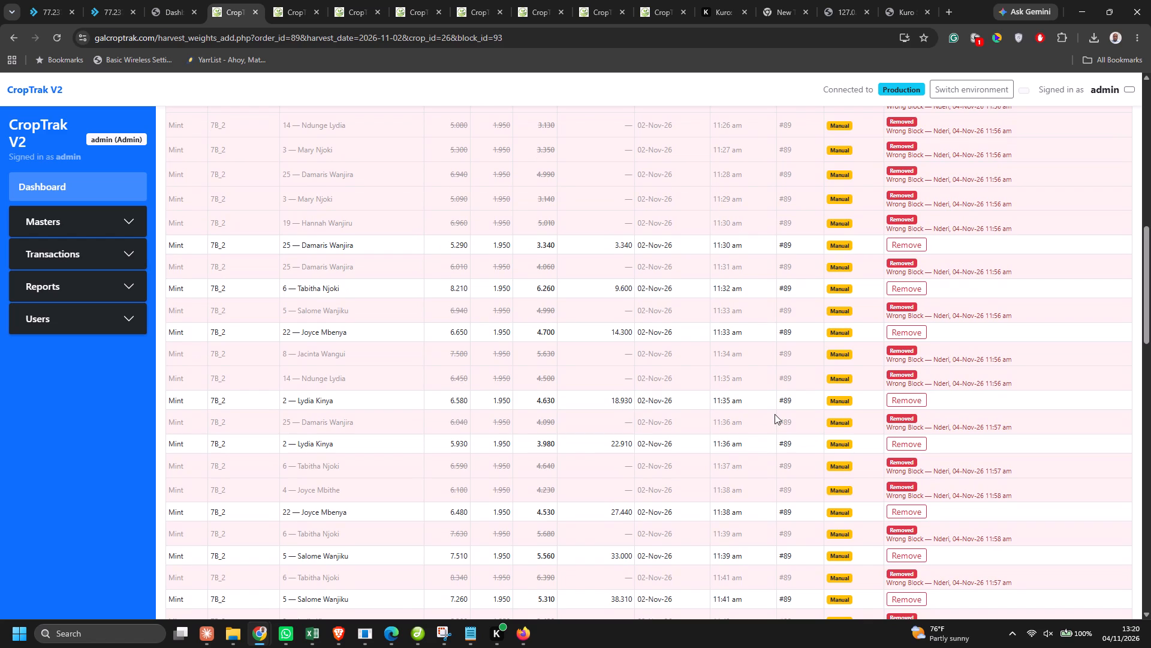
scroll(775, 414, down, 5)
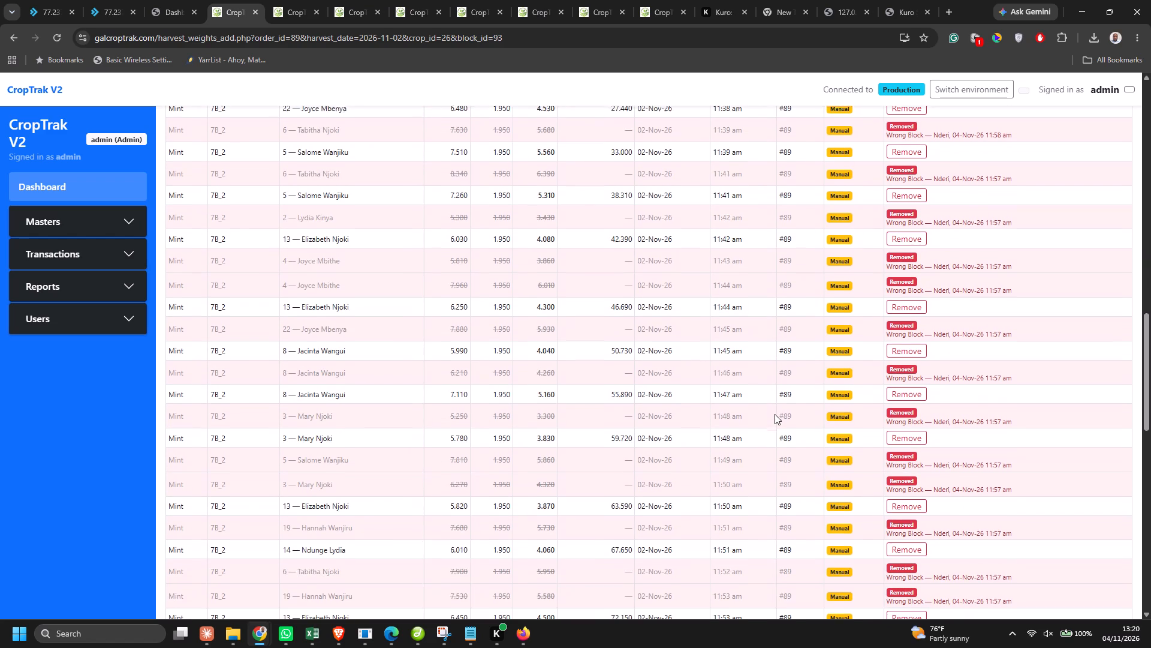
scroll(775, 414, down, 6)
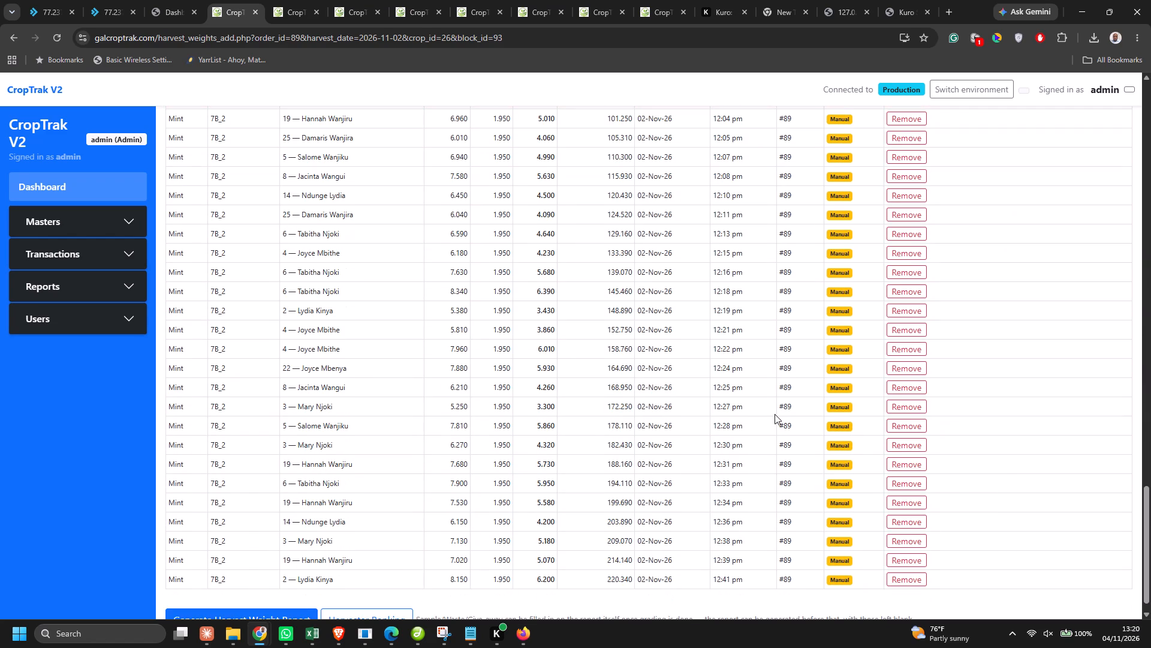
scroll(775, 414, up, 3)
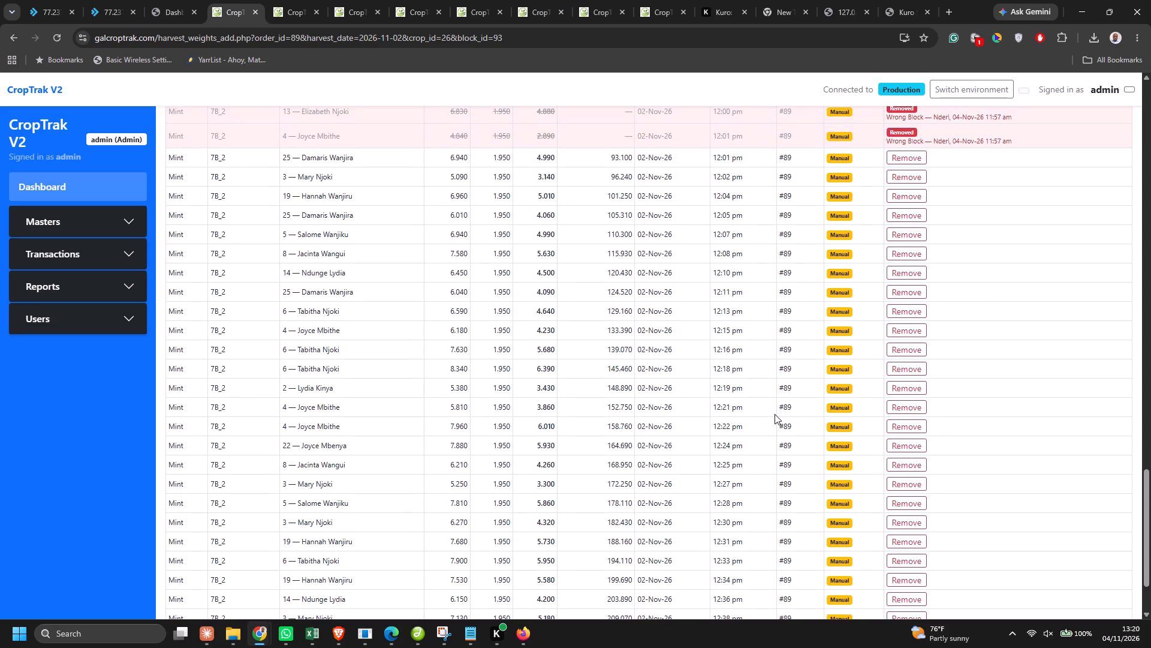
scroll(775, 414, up, 1)
scroll(775, 414, down, 3)
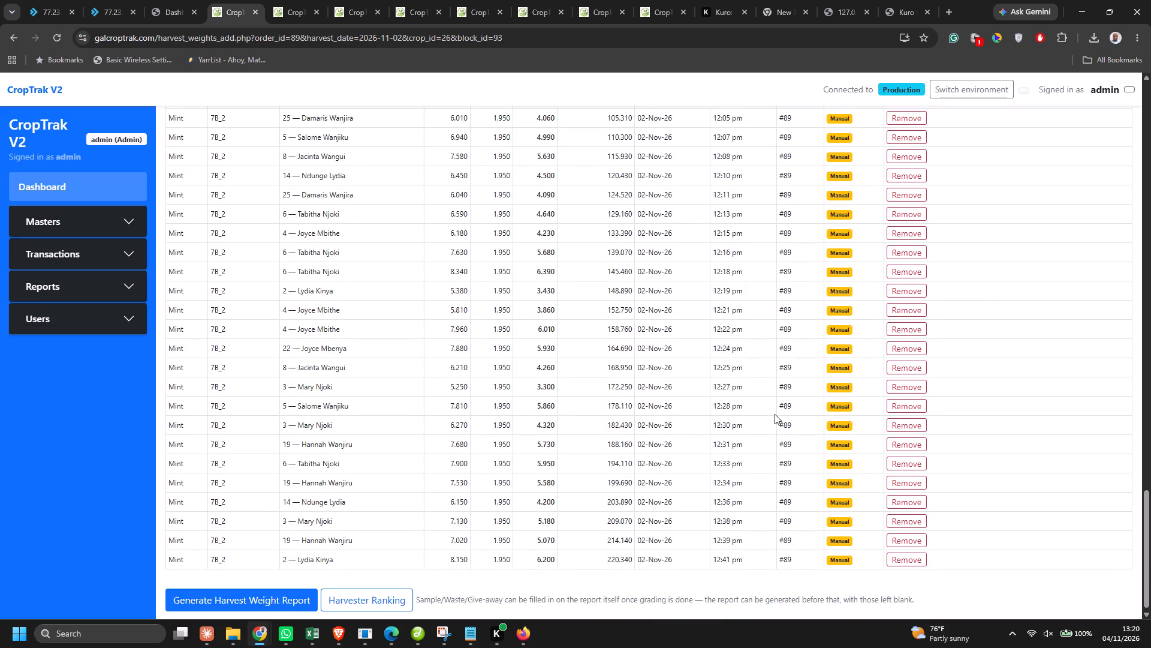
scroll(775, 414, up, 6)
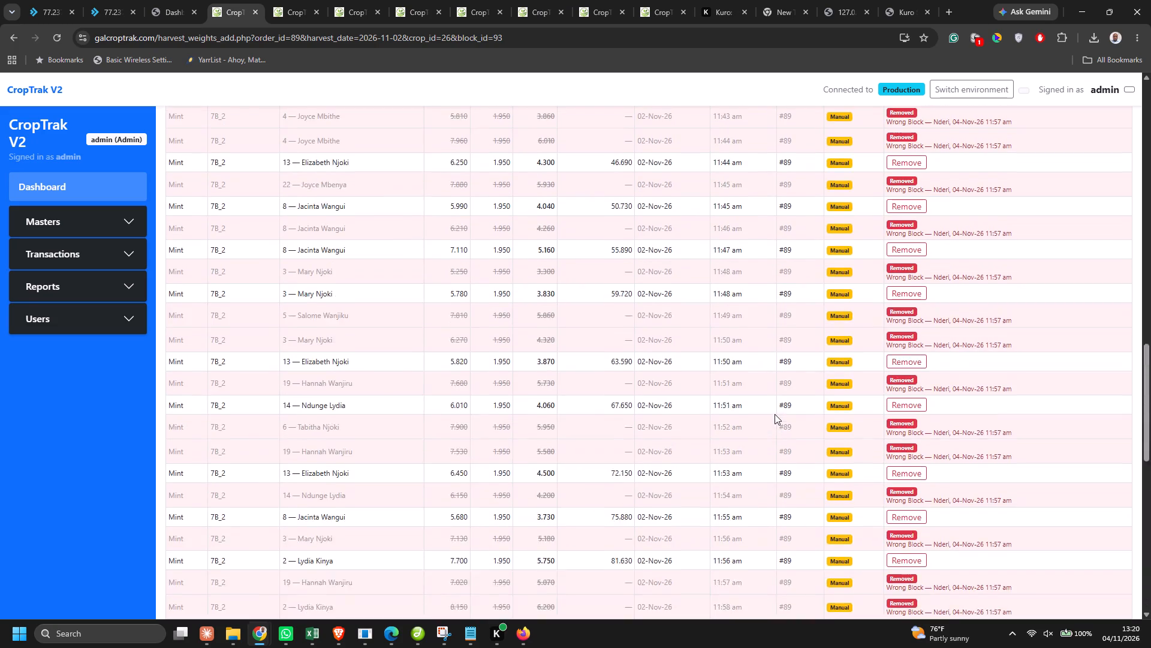
scroll(775, 414, up, 7)
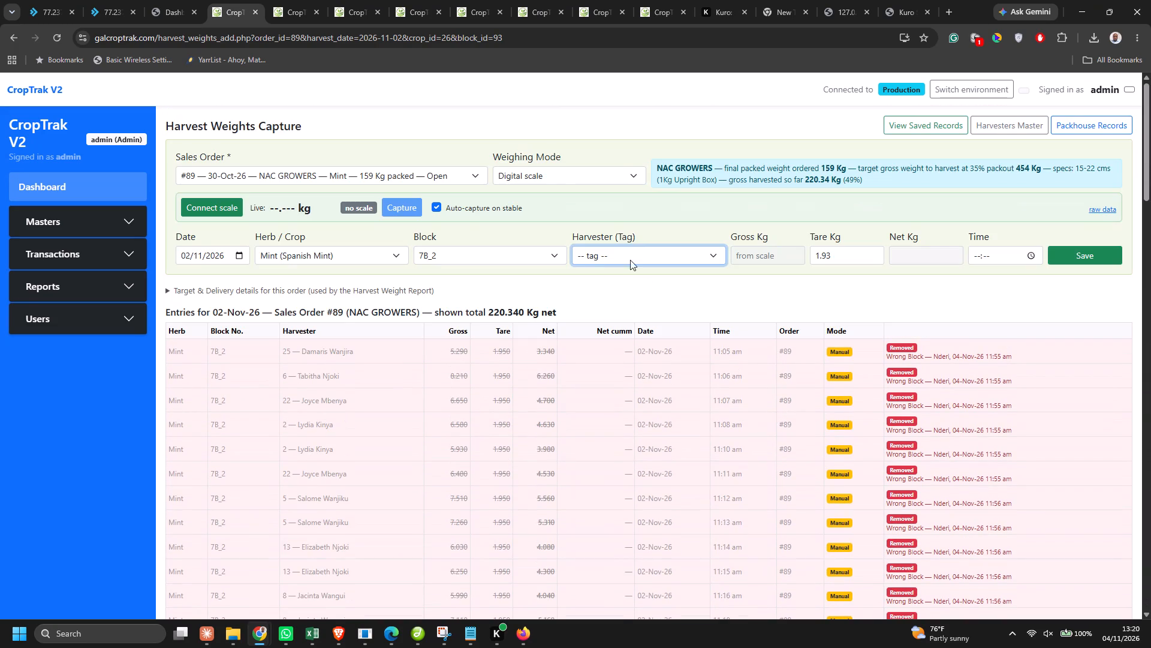
scroll(767, 488, down, 10)
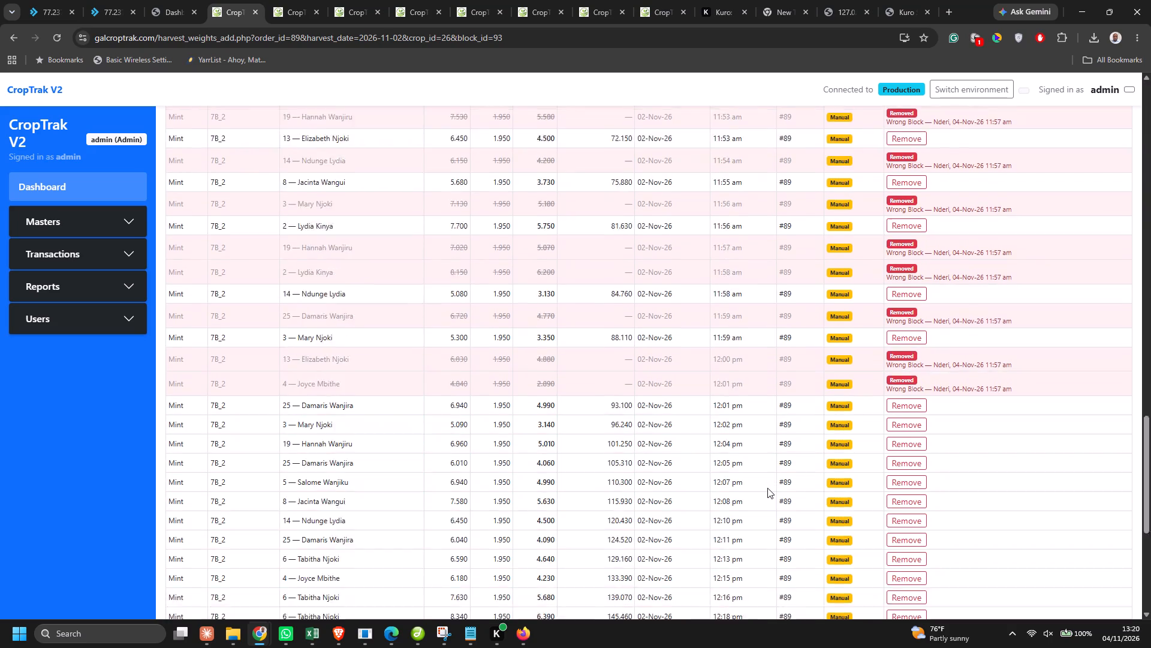
scroll(767, 488, down, 6)
scroll(767, 488, up, 5)
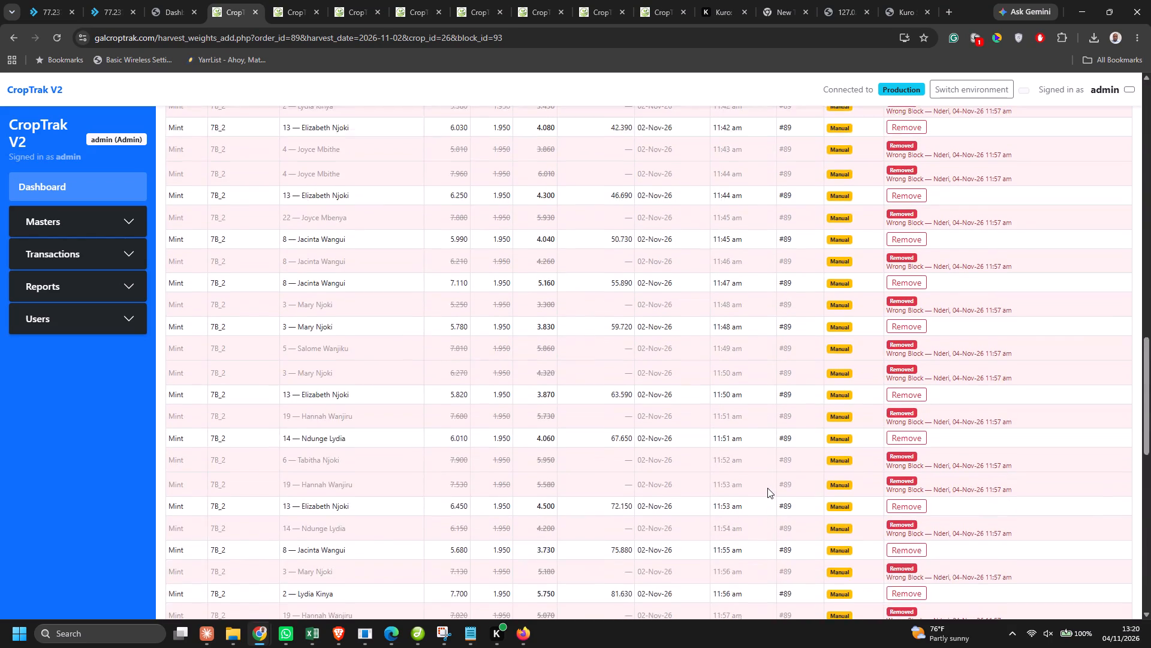
scroll(767, 488, down, 12)
scroll(767, 488, up, 10)
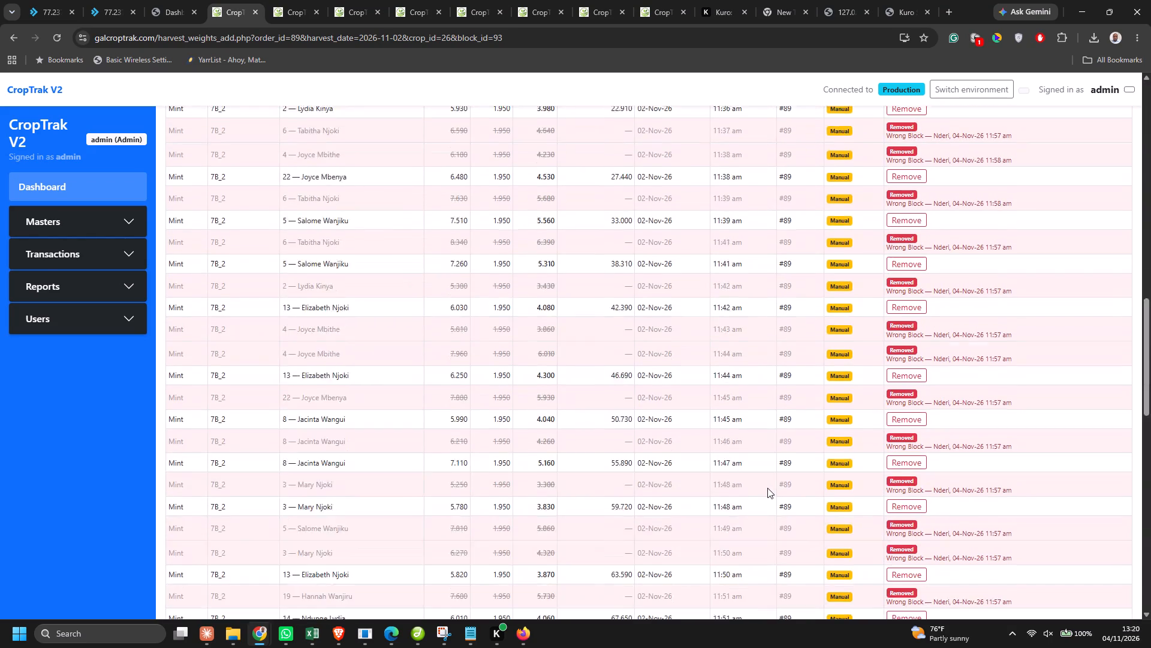
scroll(767, 488, up, 5)
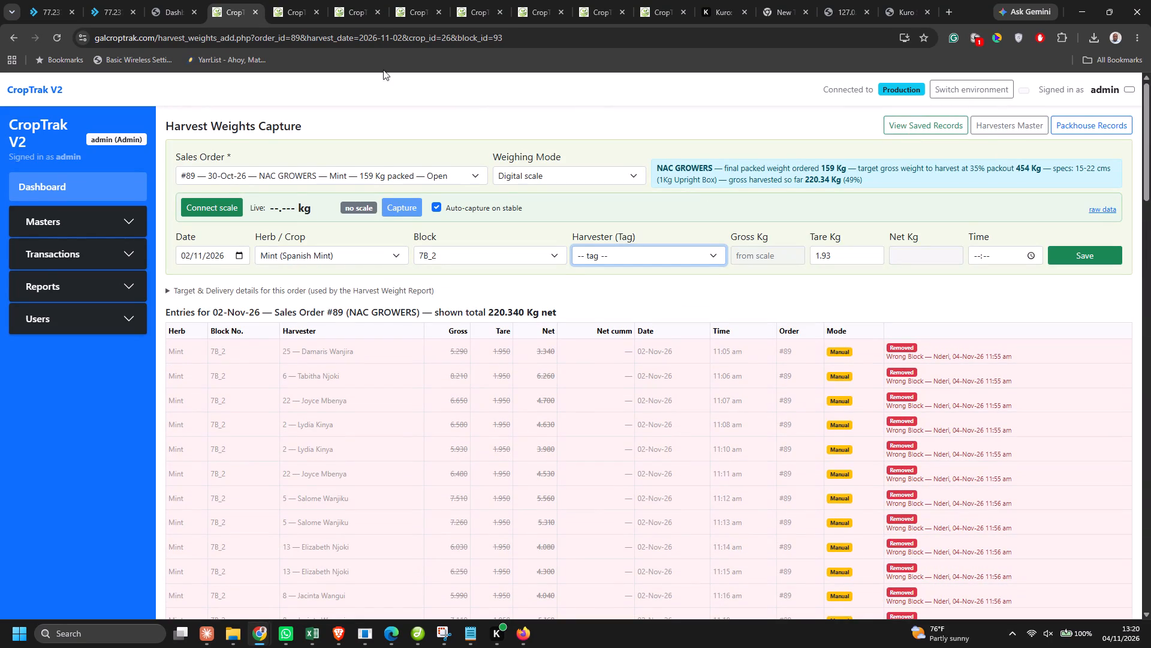
Return to the saved records list and check the crate count and net weight of the Mint order #89 record.
click(16, 39)
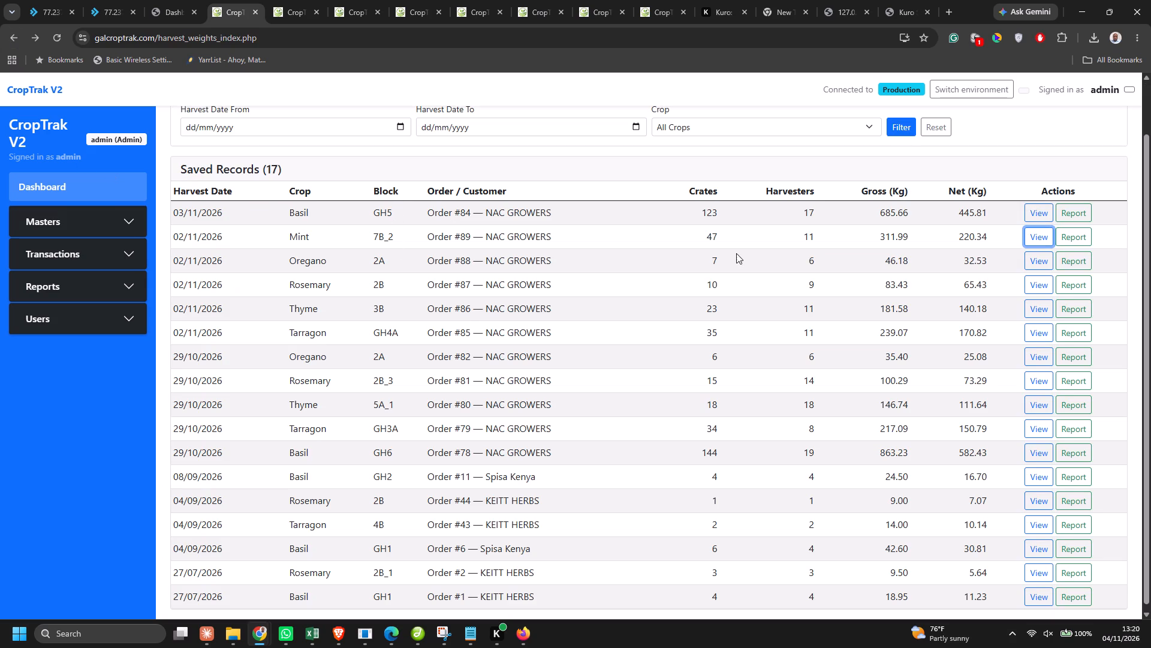
double_click(713, 238)
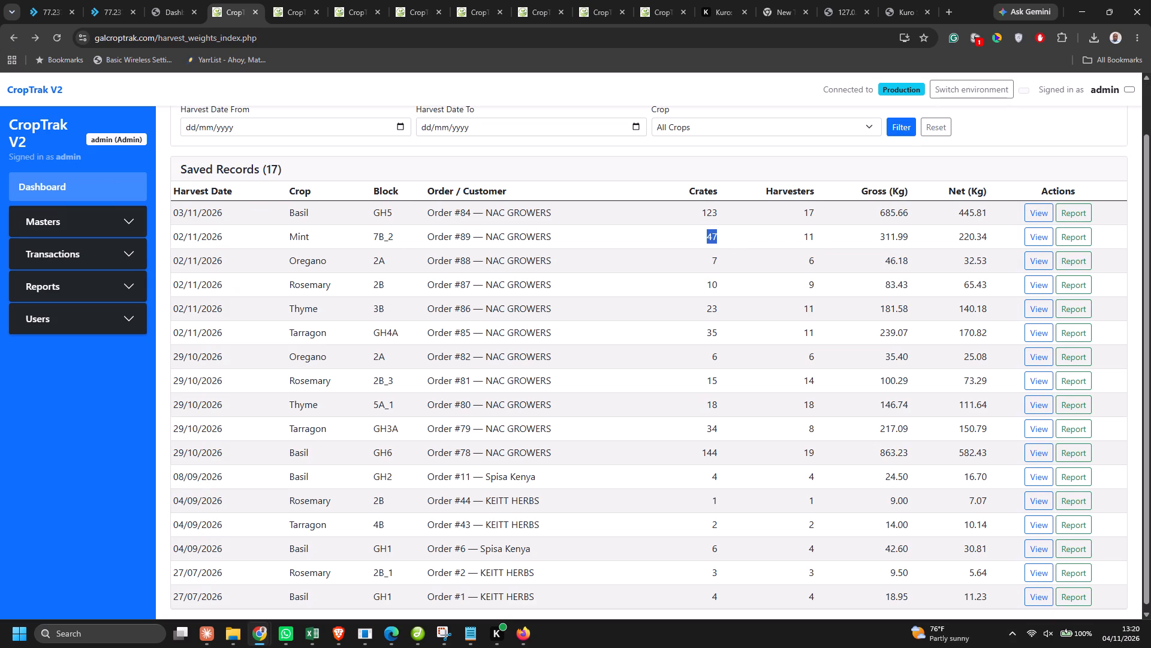
click(731, 242)
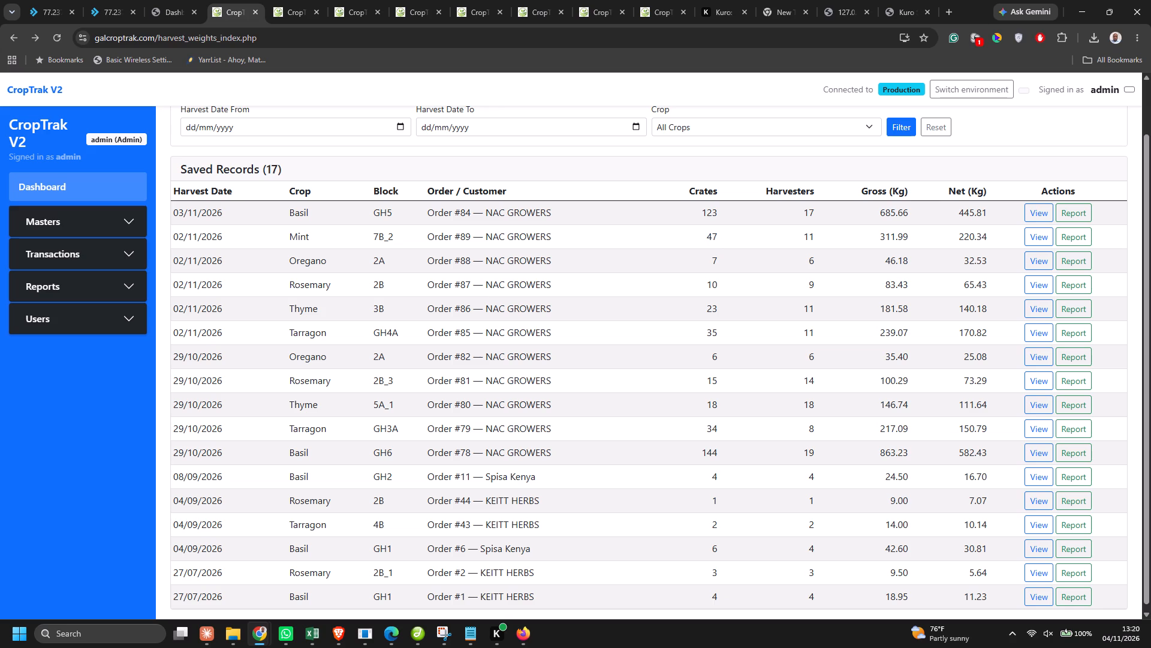
double_click(711, 236)
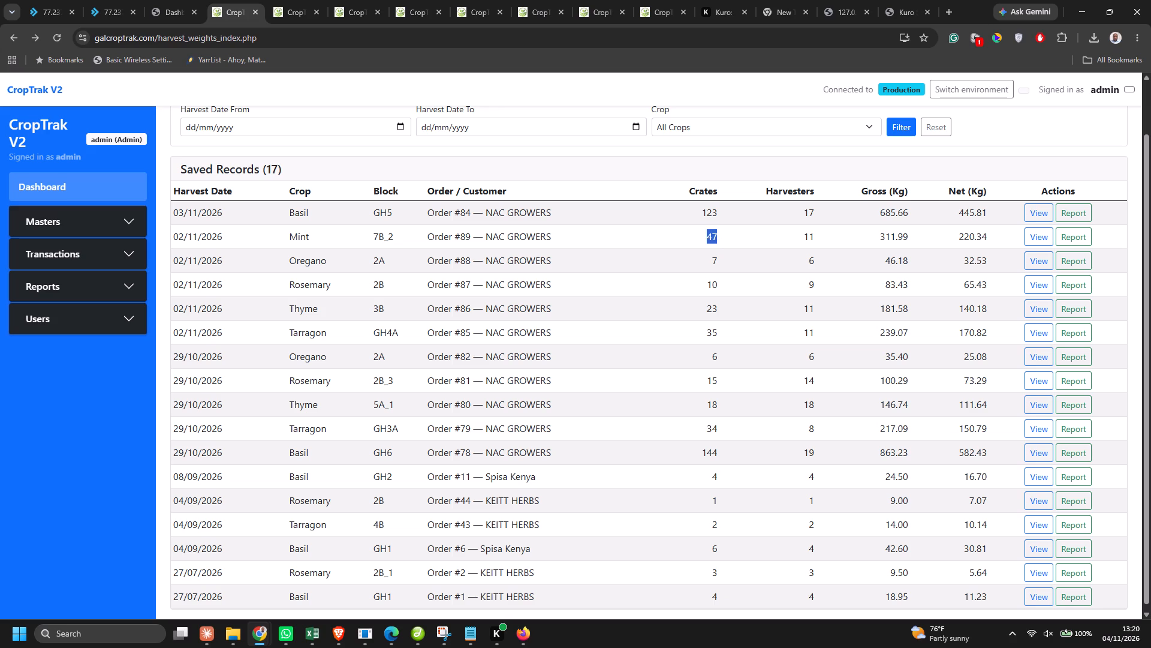
double_click(711, 236)
double_click(711, 236)
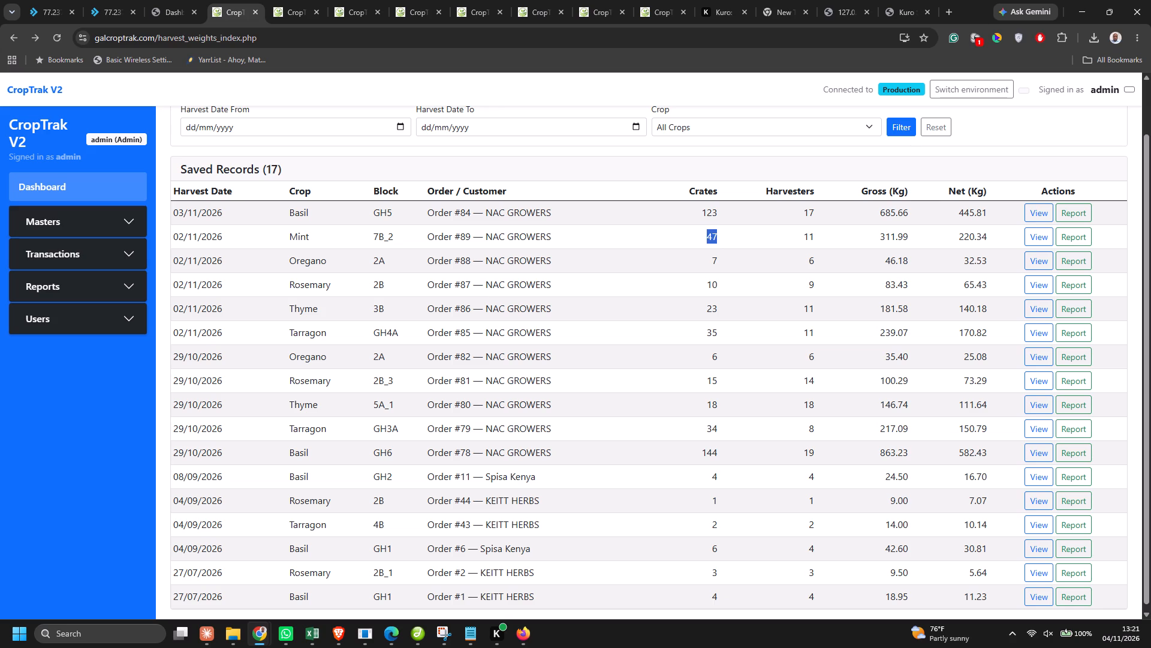
click(724, 236)
double_click(706, 211)
double_click(710, 234)
double_click(712, 237)
double_click(970, 235)
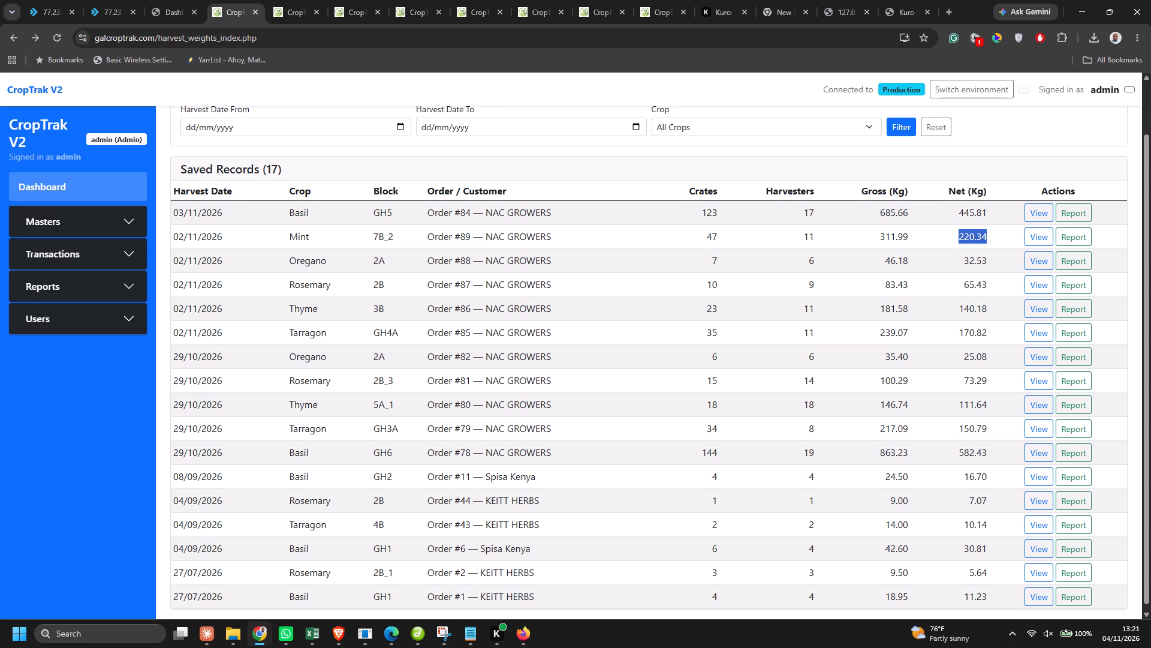
double_click(966, 236)
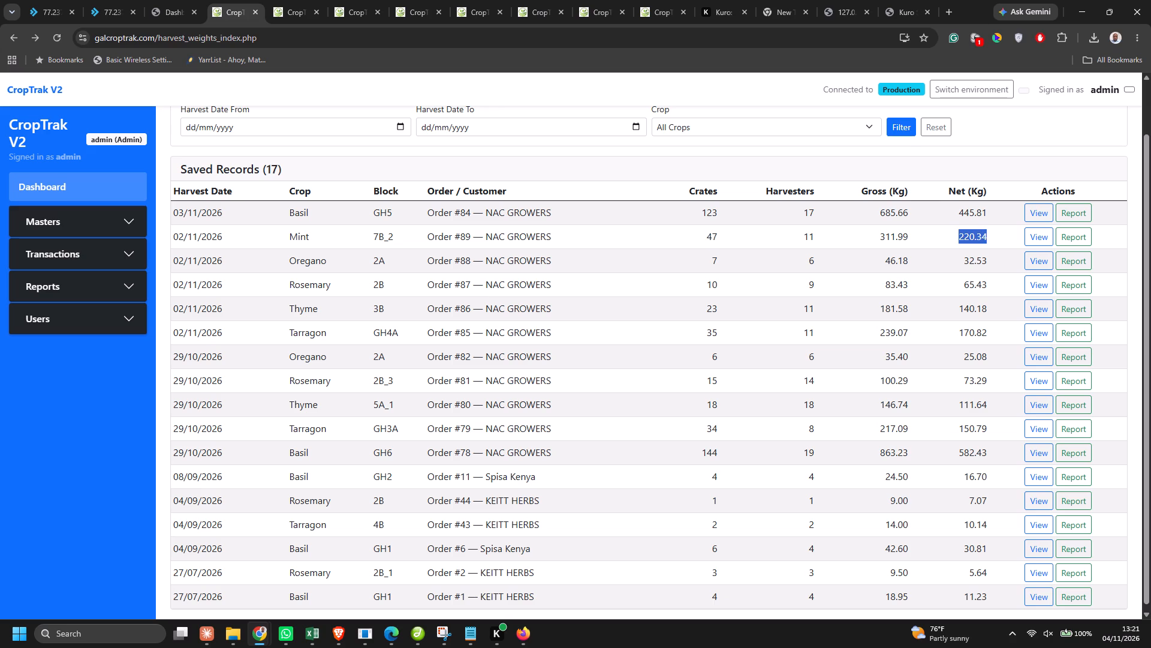
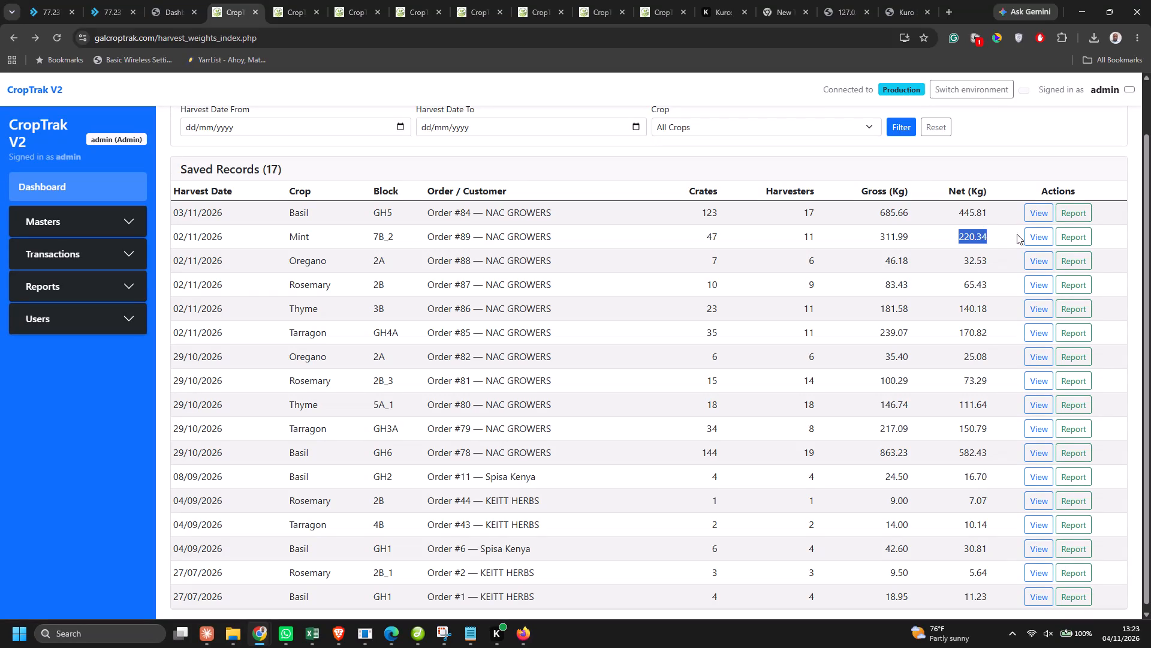
Open the 02/11/2026 Mint record for order #89, block 7B_2, and set its weighing mode to Manual (no power fallback).
click(1007, 241)
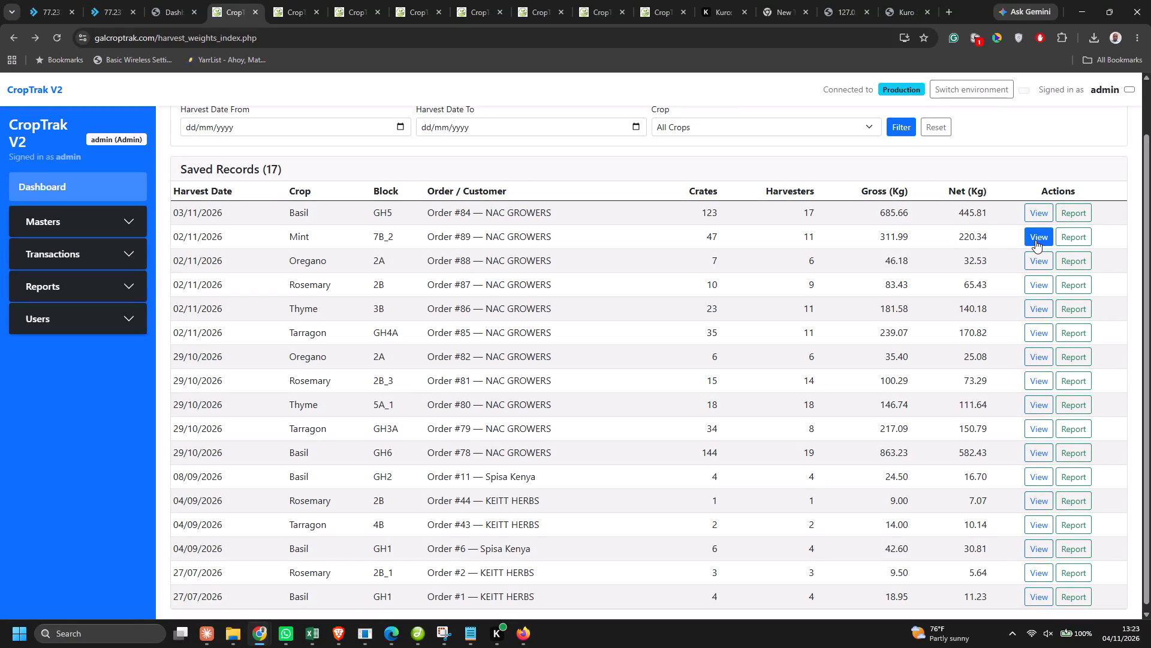
click(1035, 240)
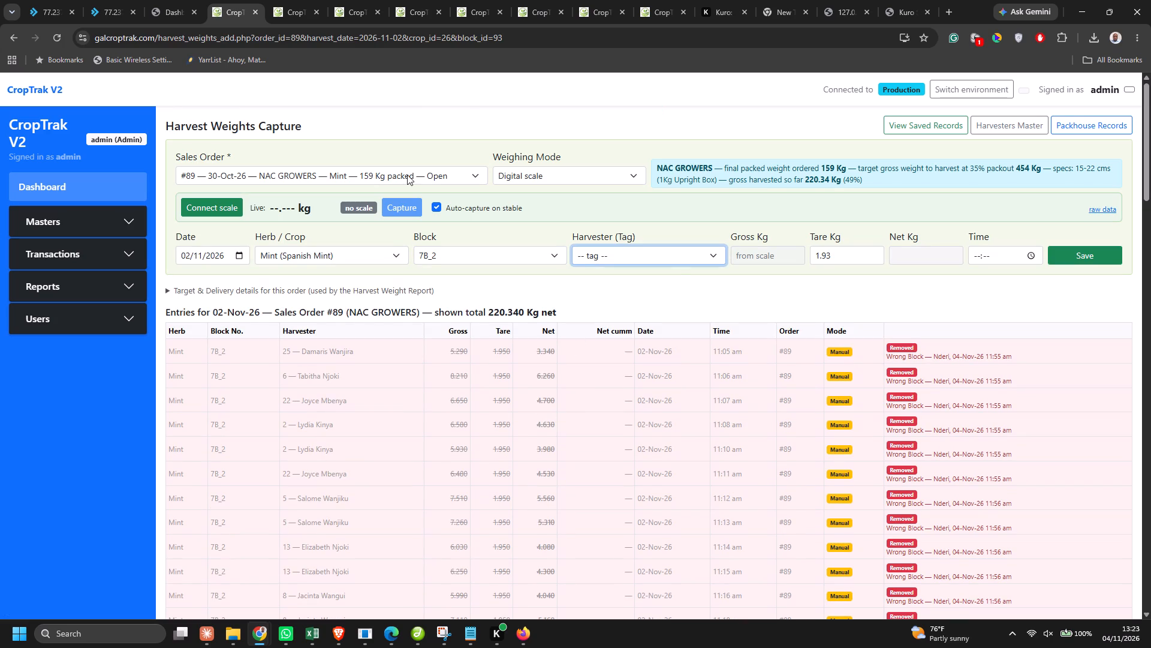
click(531, 177)
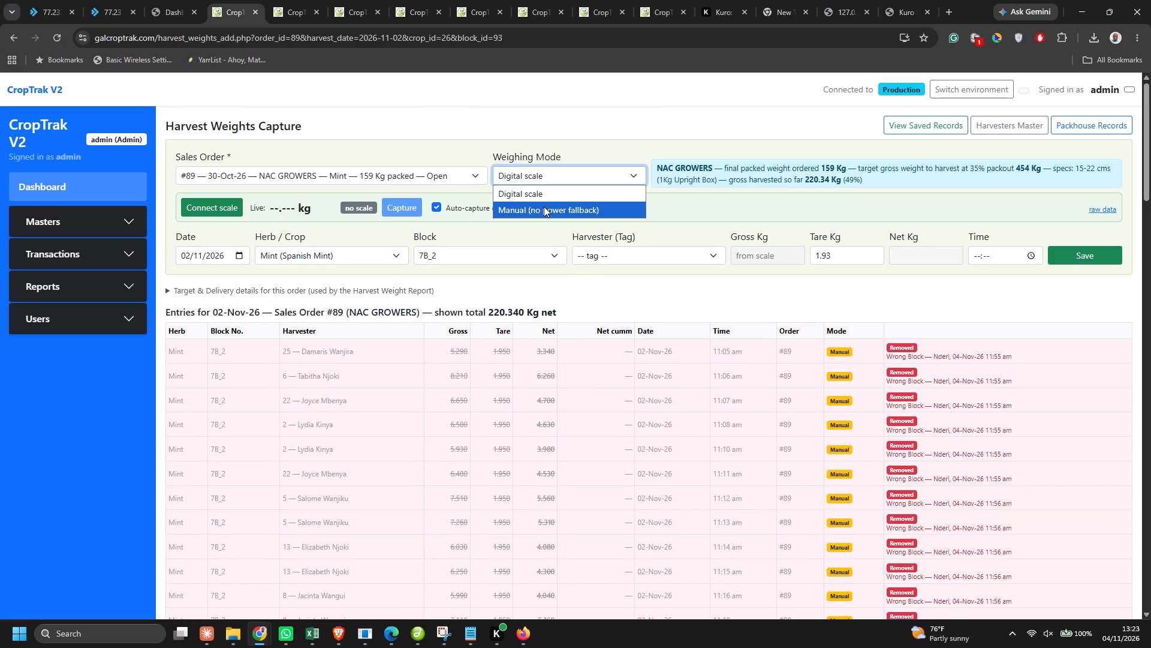
click(544, 206)
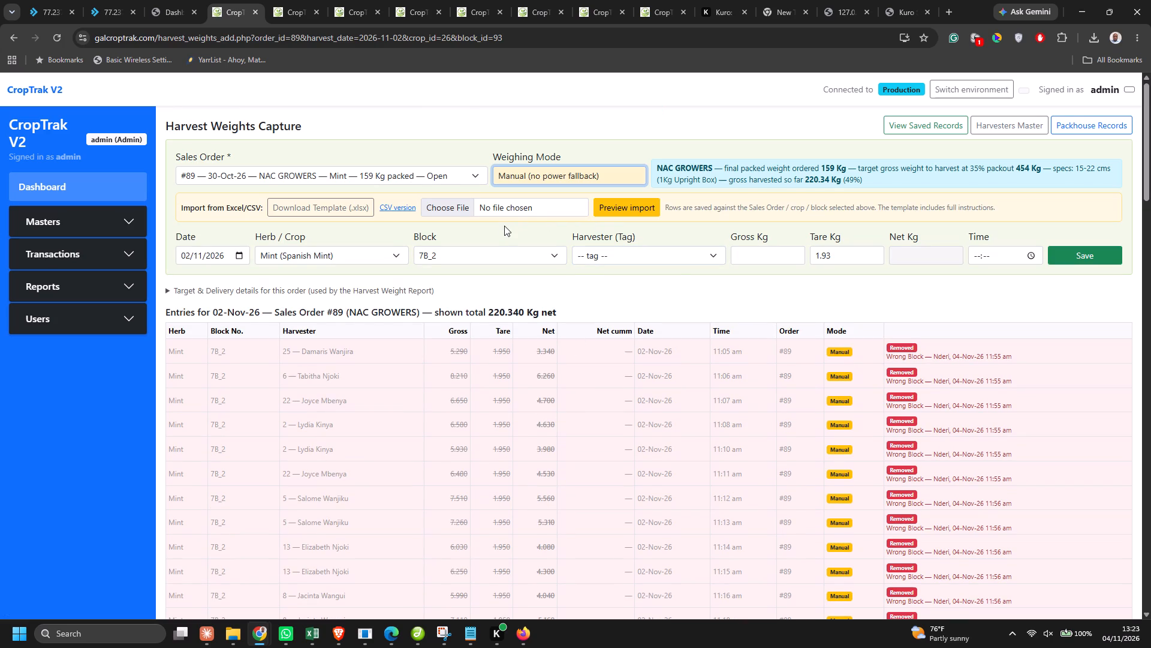
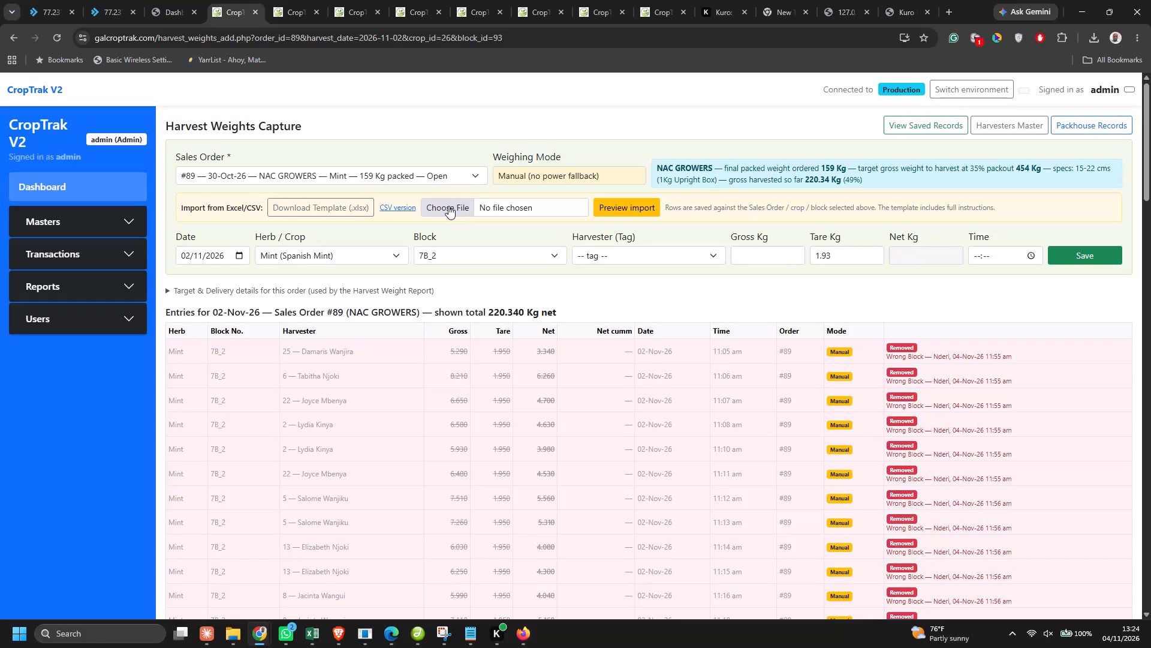
Load the Mint Excel workbook from Downloads into the harvest weights import and preview its rows.
click(445, 206)
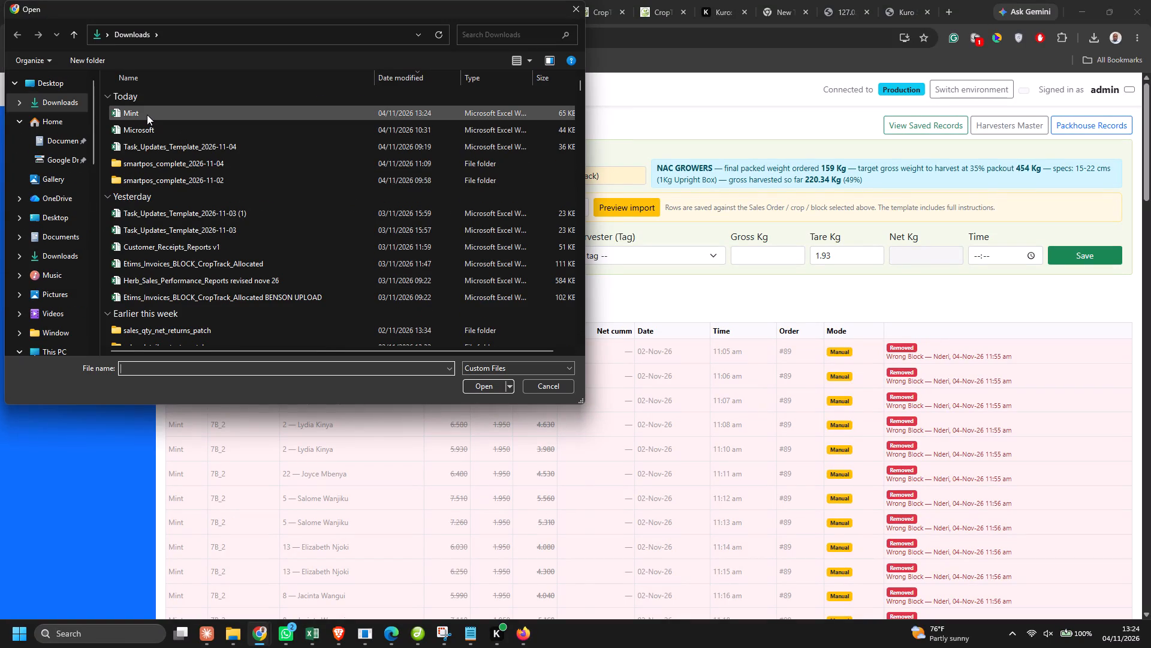
click(143, 113)
click(479, 389)
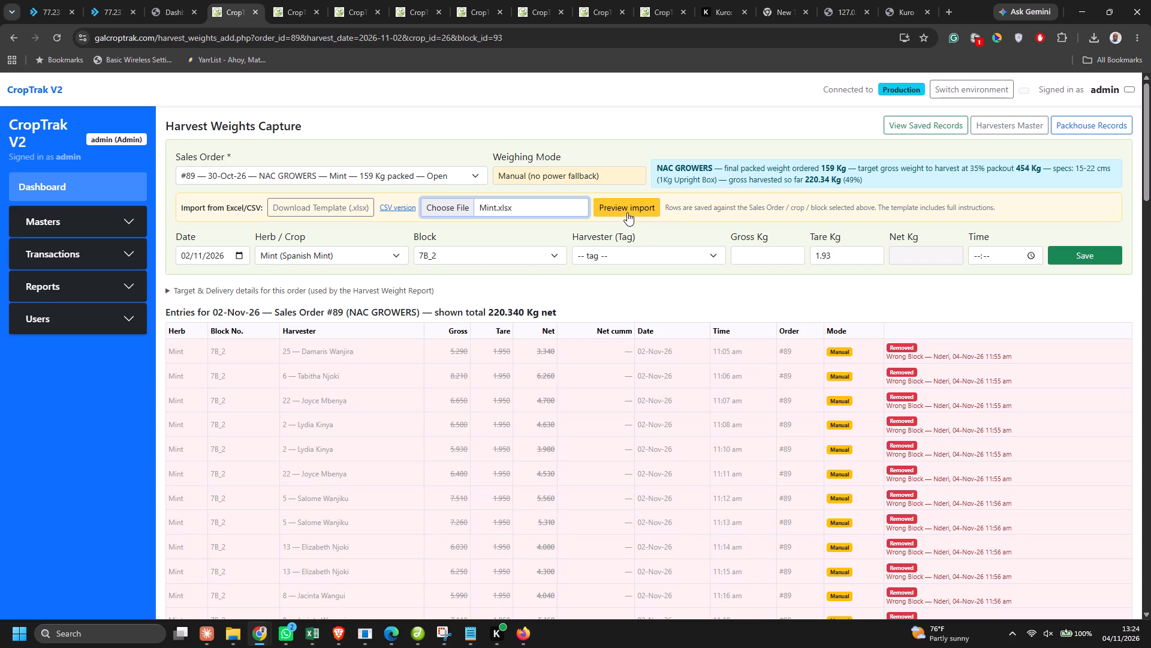
click(627, 212)
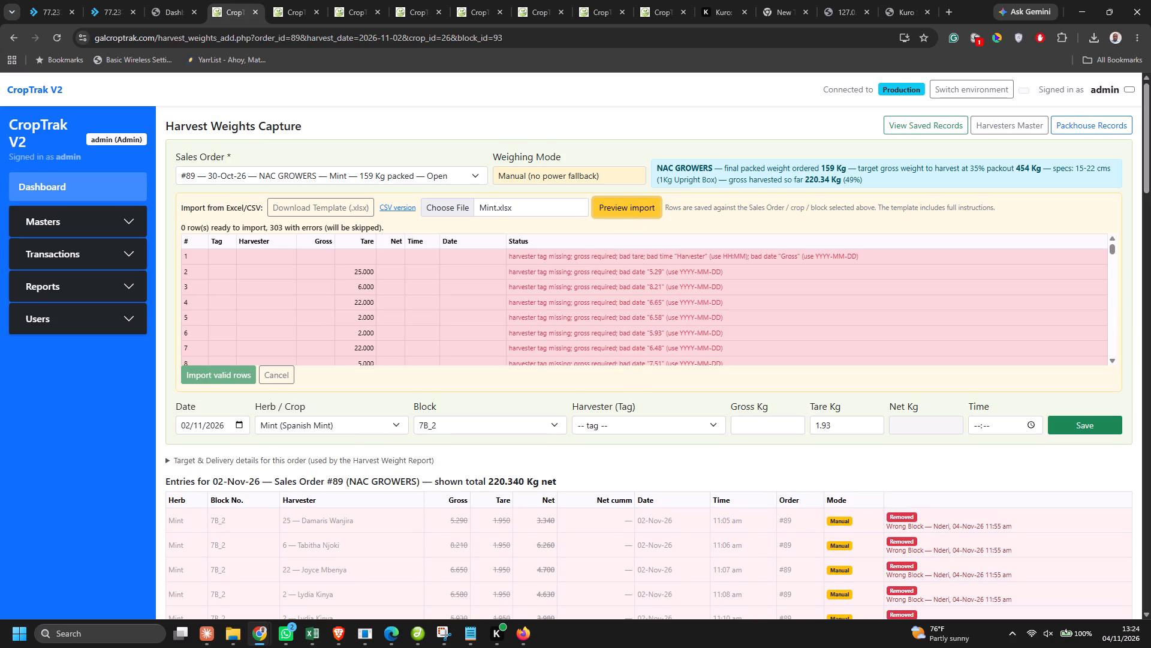
scroll(605, 367, down, 2)
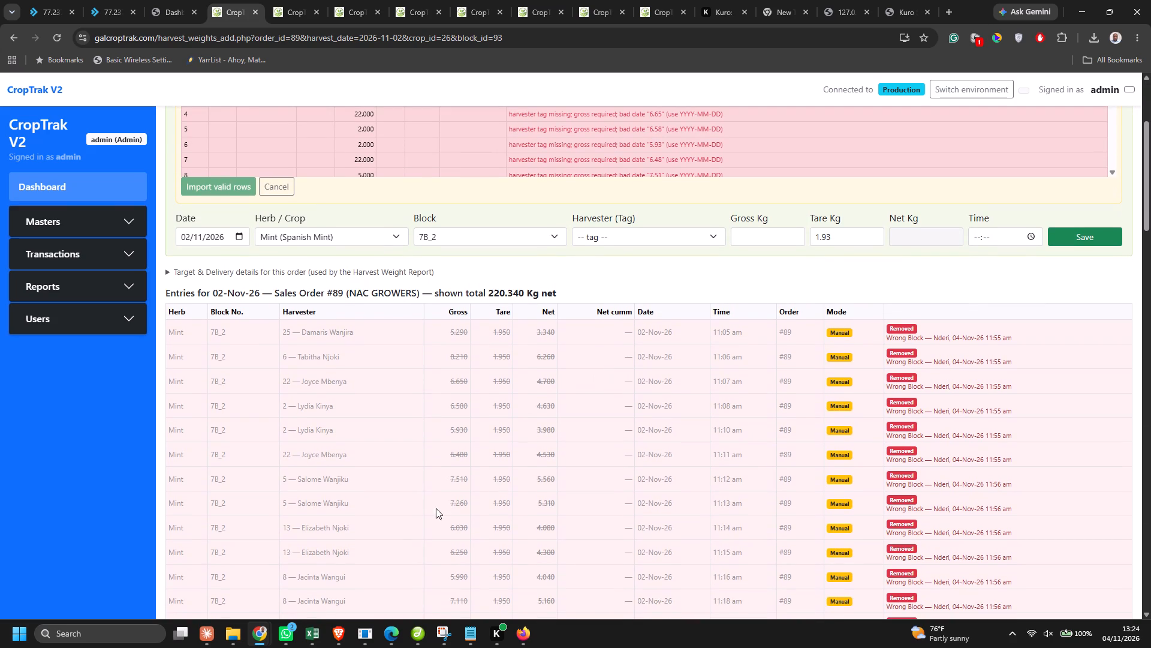
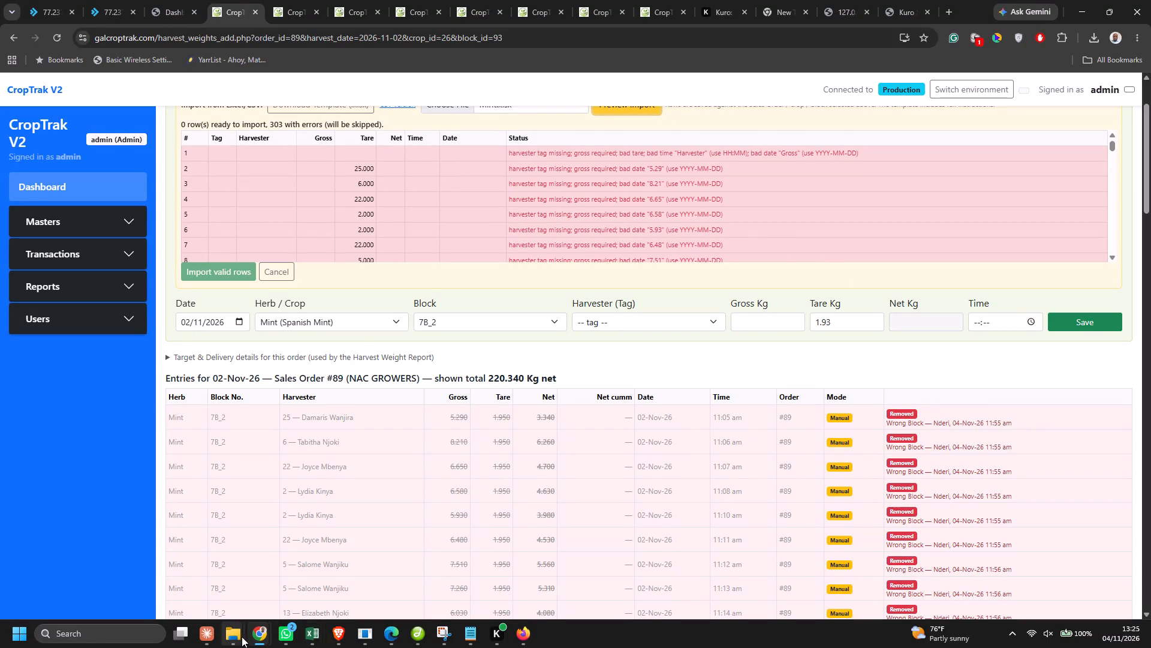
Open the Mint workbook from the Downloads folder in Excel and enable editing.
click(315, 583)
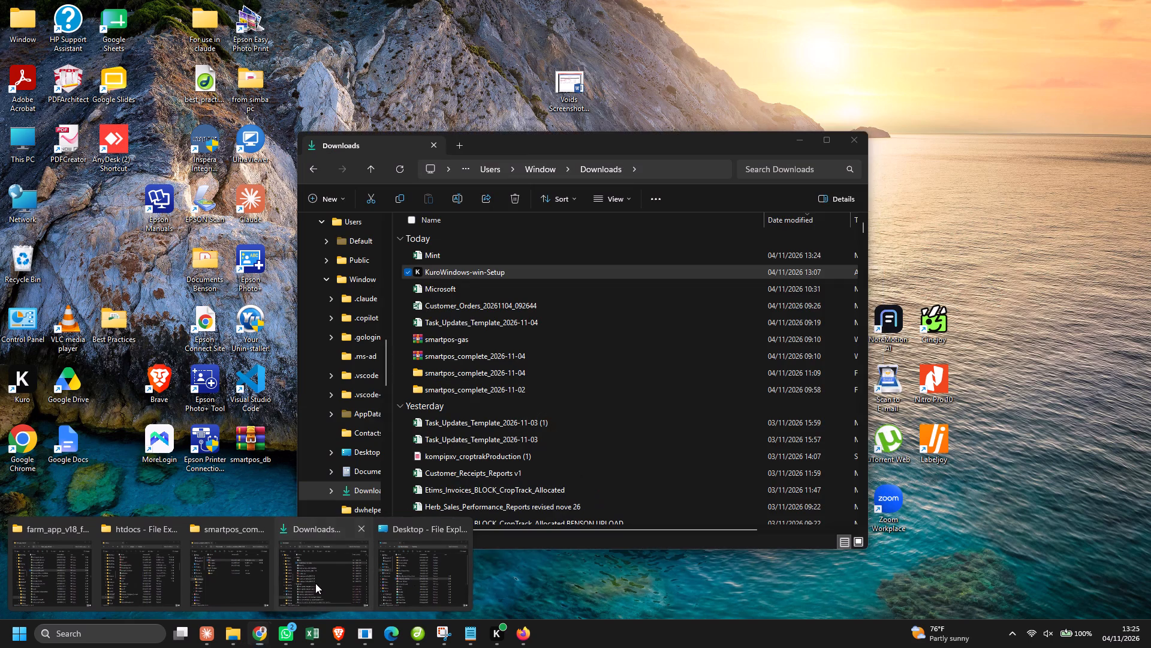
double_click(434, 253)
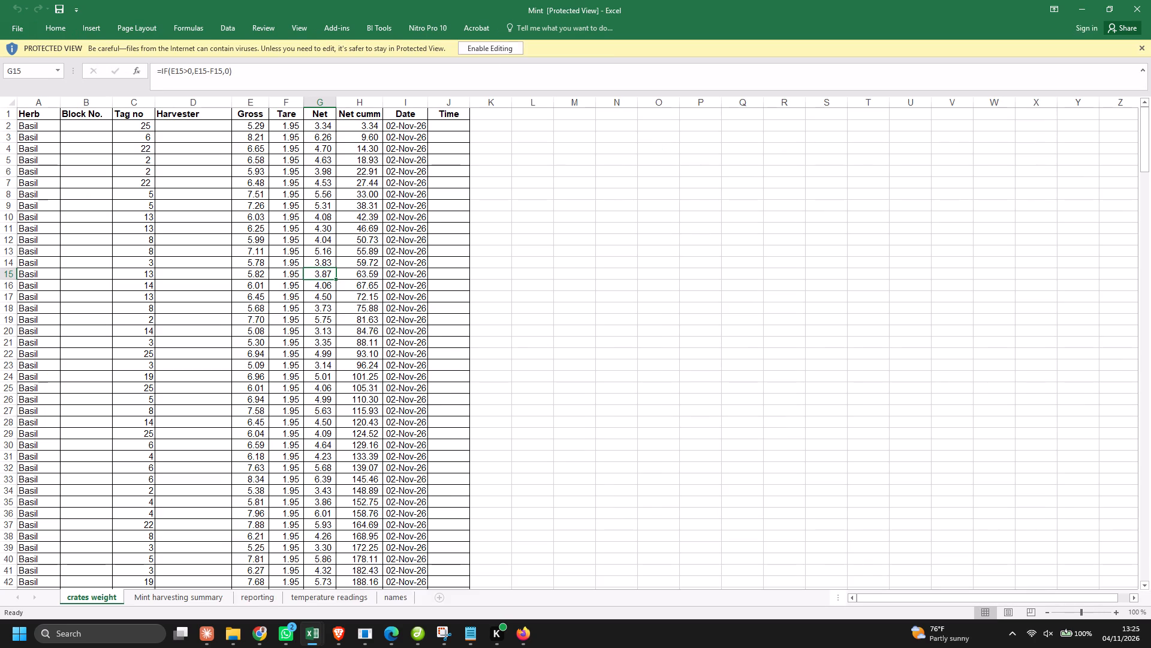
click(486, 46)
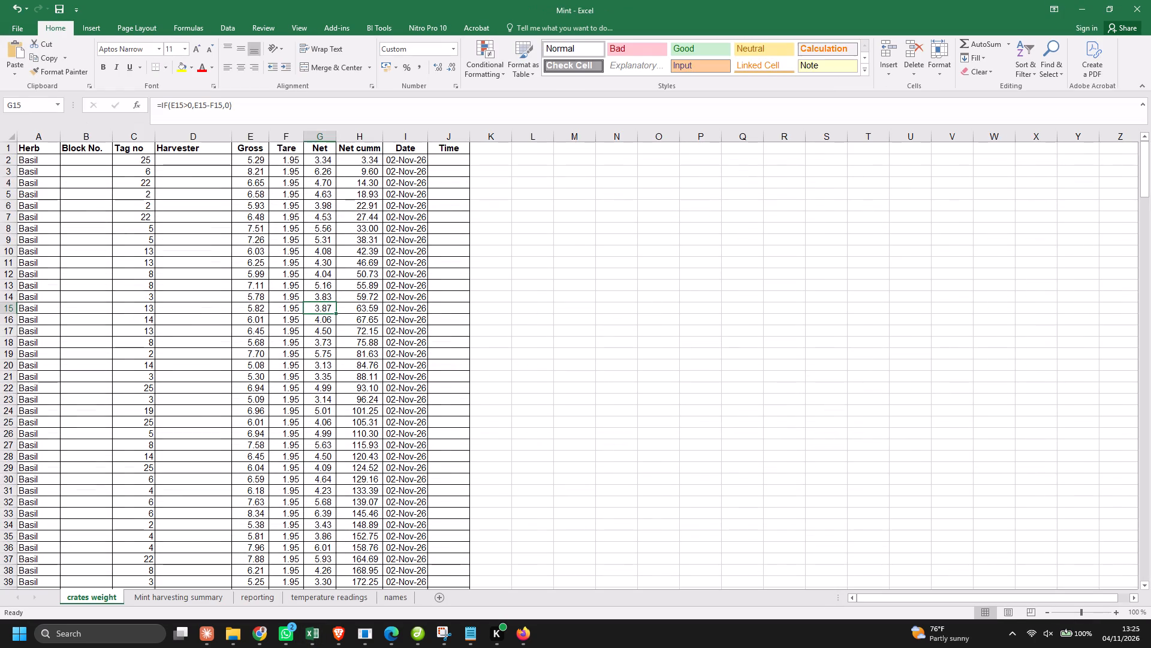
Examine the crates weight sheet's column layout, date column and extent of filled rows against the import requirements.
click(403, 163)
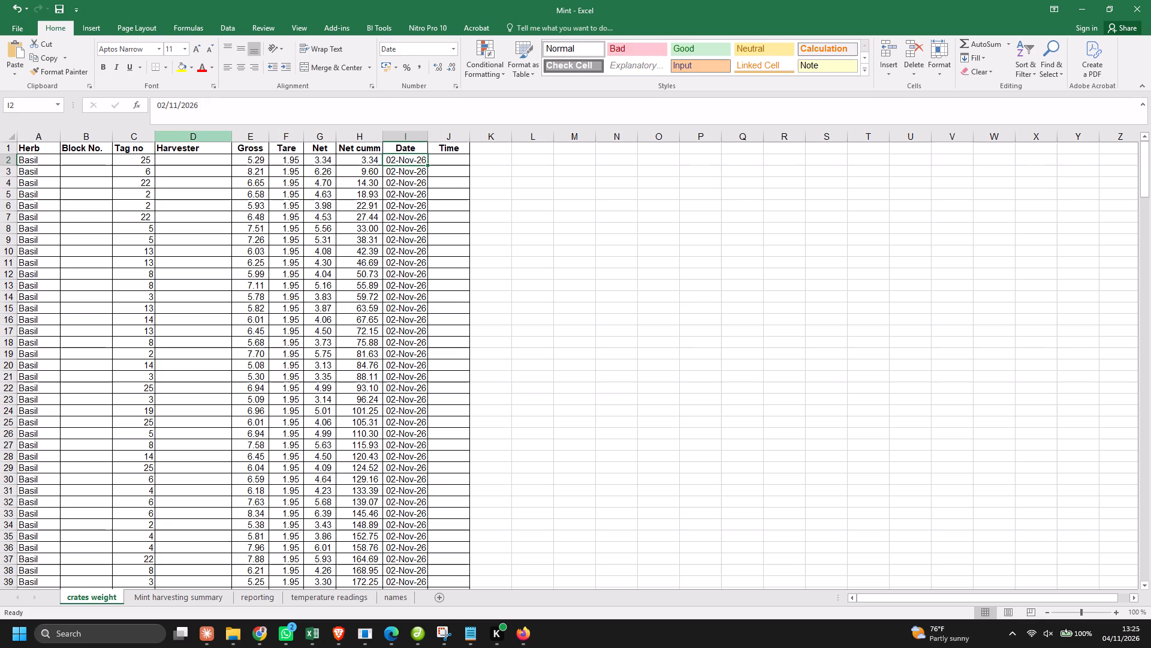
scroll(261, 273, up, 1)
scroll(261, 273, down, 4)
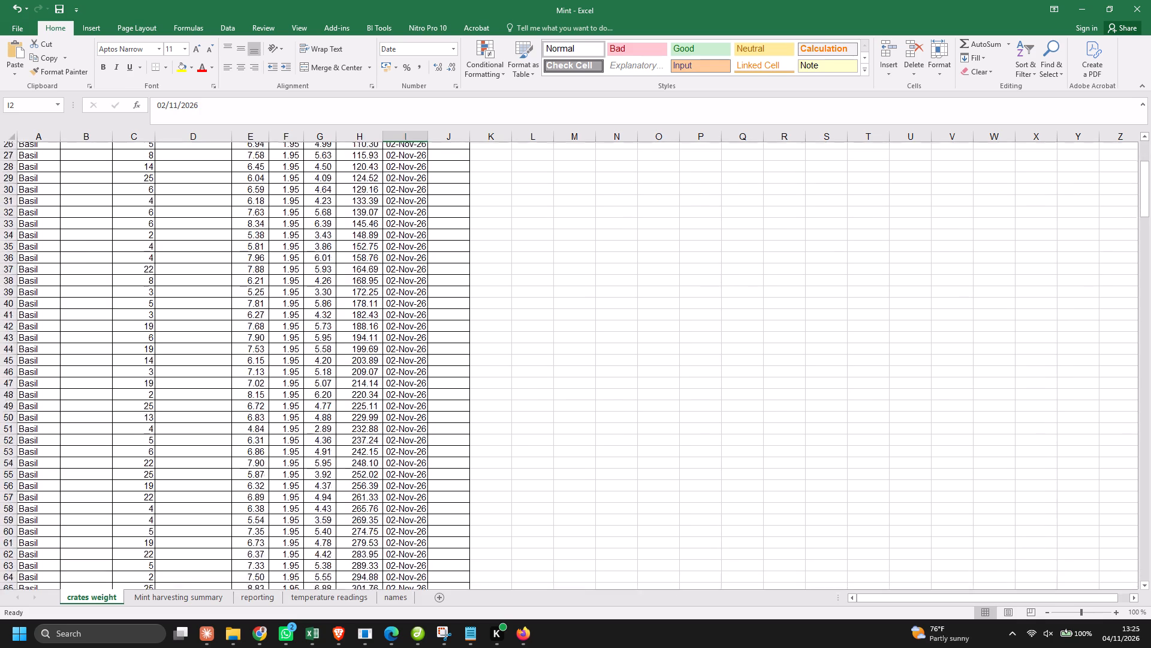
scroll(261, 273, down, 9)
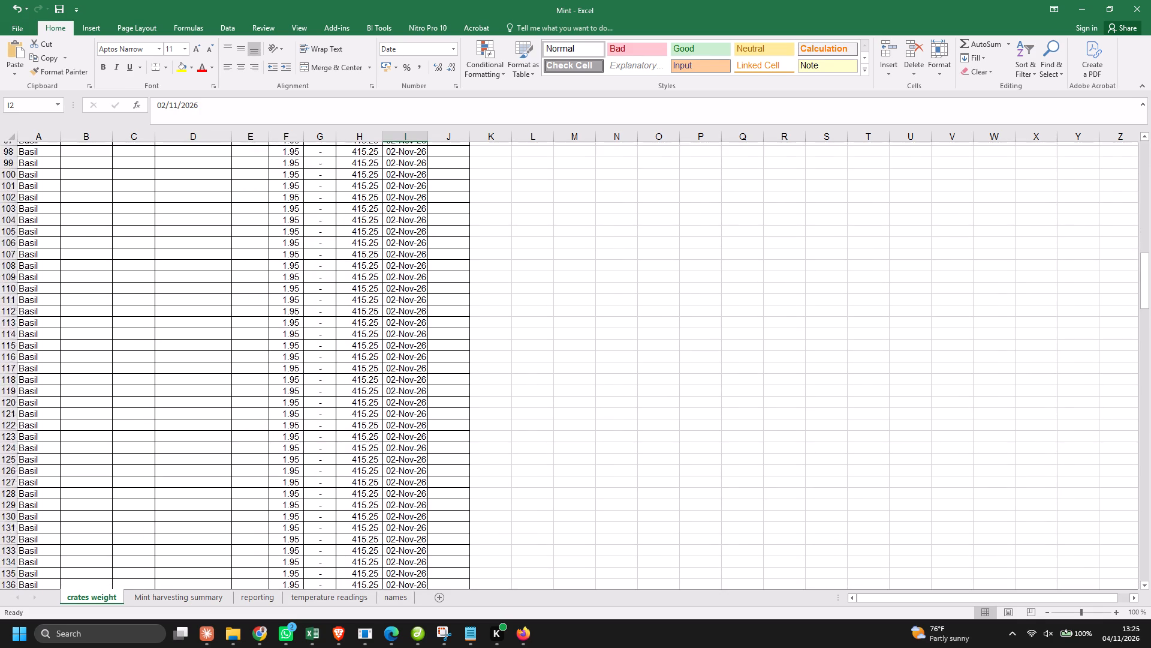
scroll(261, 273, down, 9)
scroll(261, 273, up, 19)
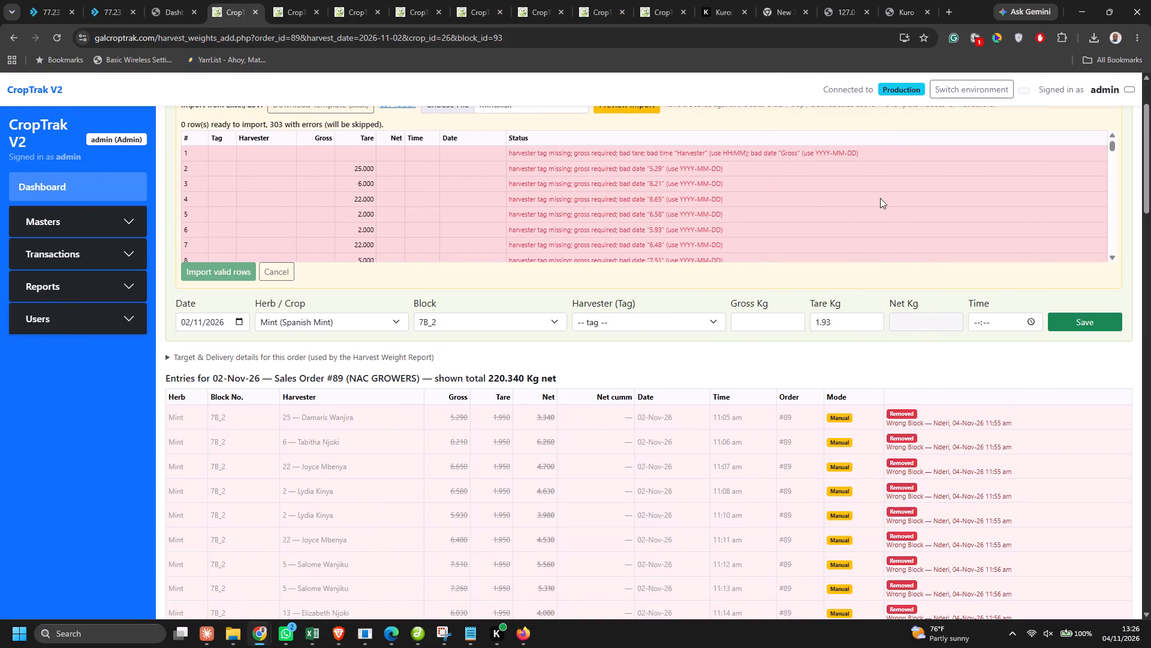
click(273, 267)
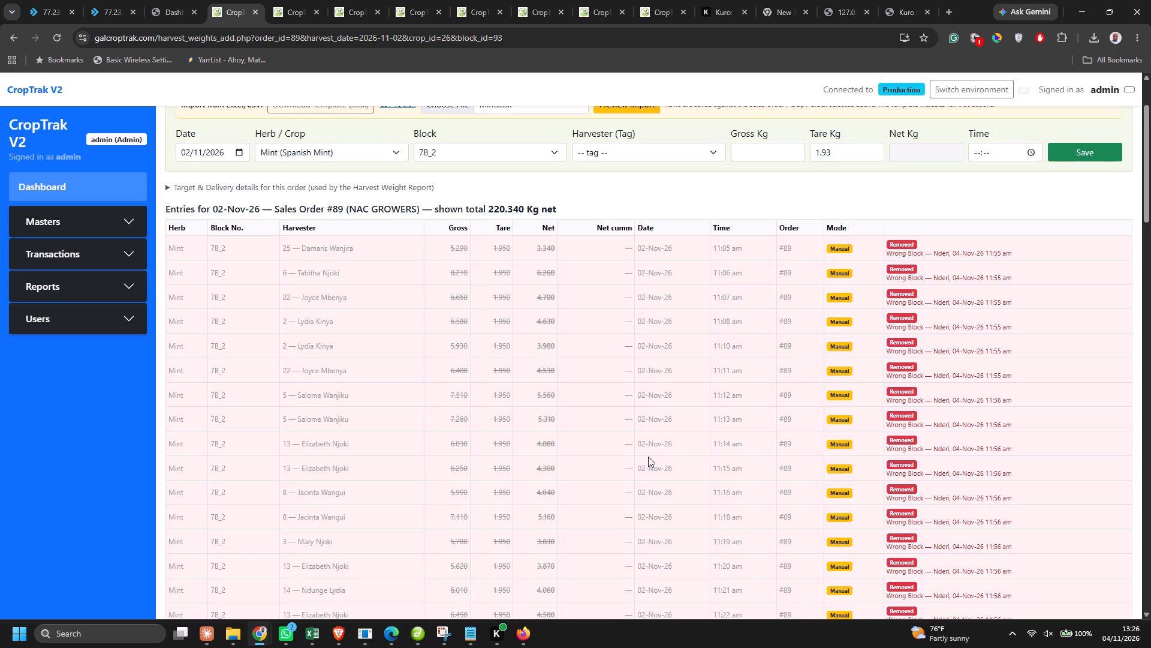
Review the 02-Nov-26 entries for Sales Order #89, comparing the removed and active rows and their cumulative net weights.
scroll(648, 457, down, 5)
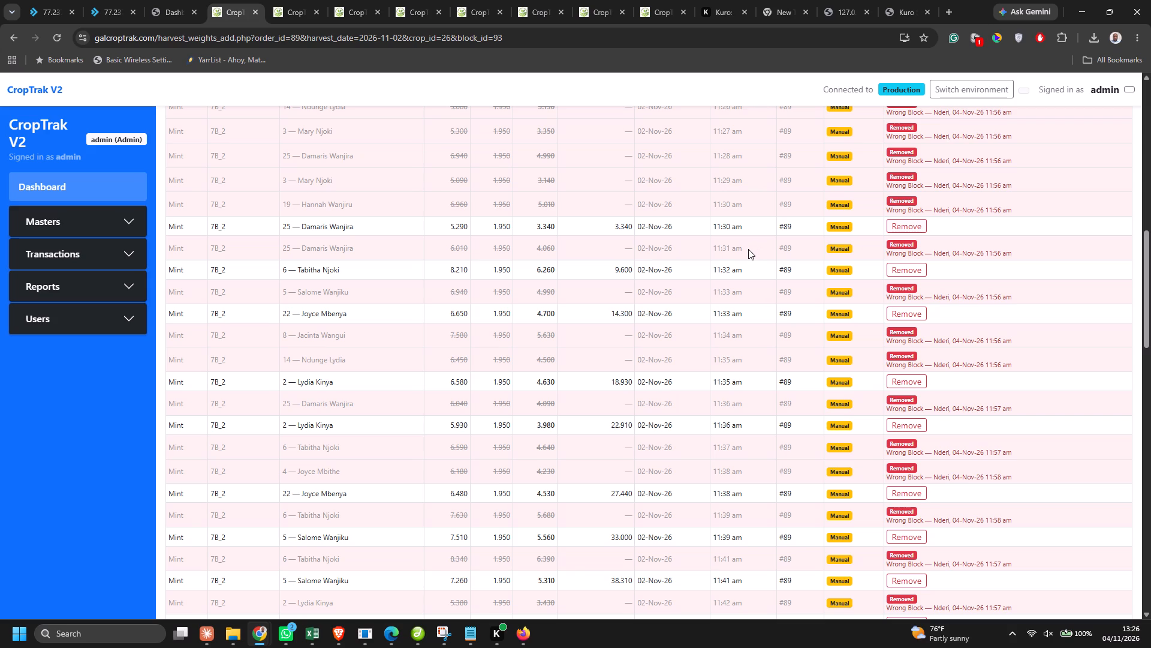
scroll(748, 249, up, 8)
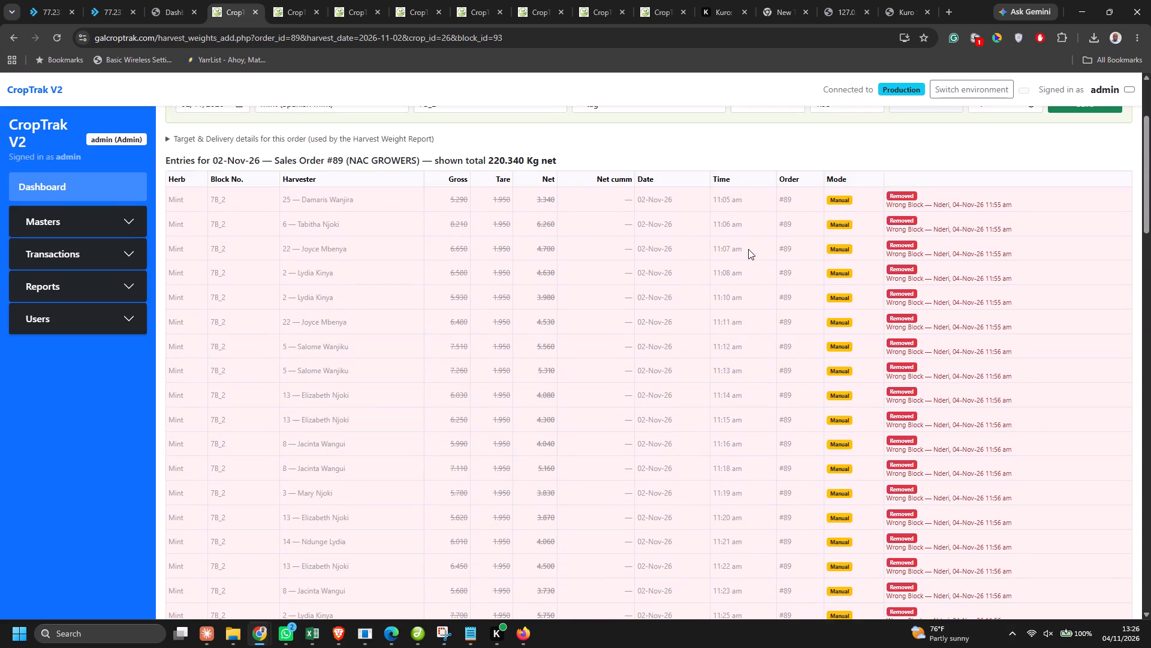
scroll(748, 249, down, 6)
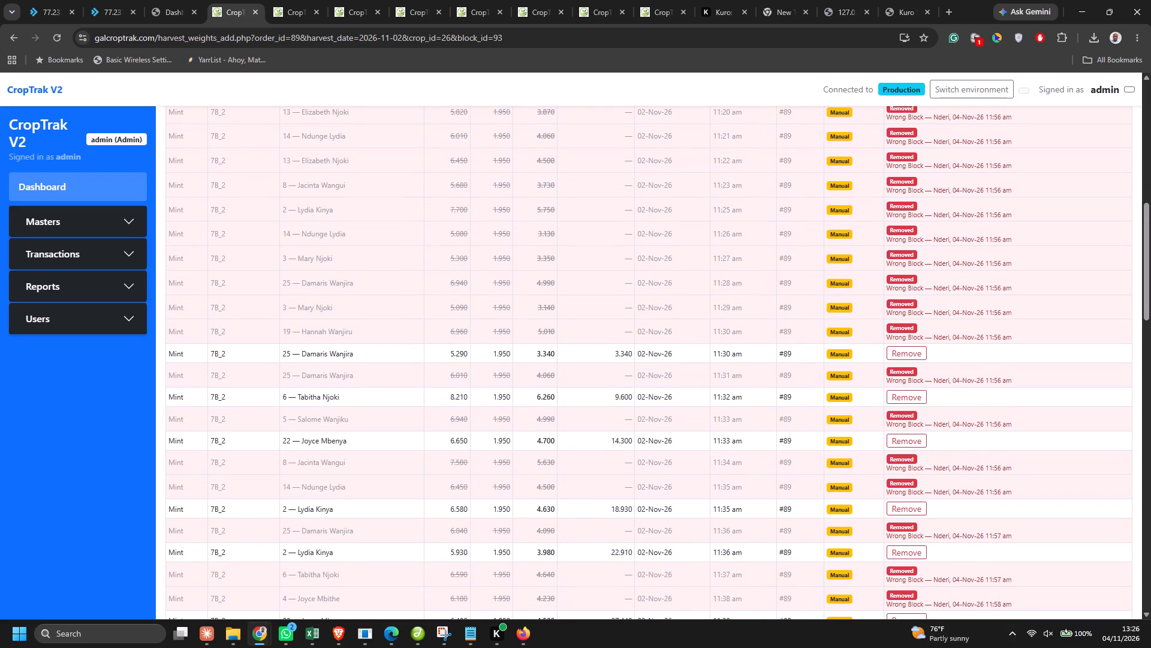
scroll(619, 378, down, 1)
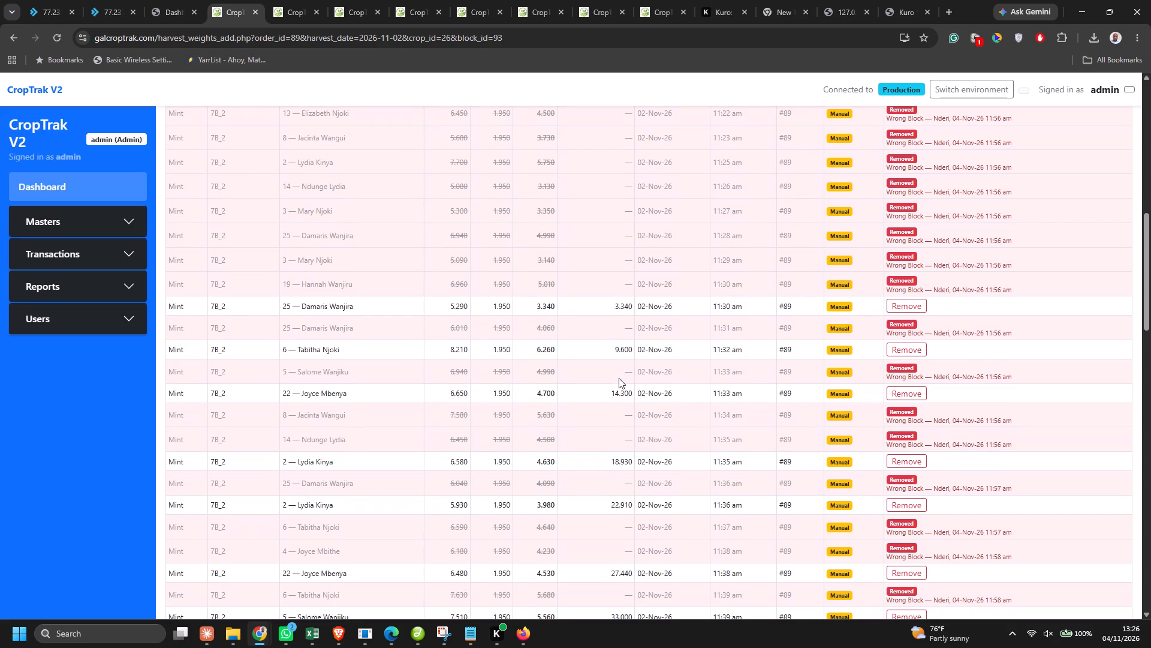
scroll(622, 419, down, 3)
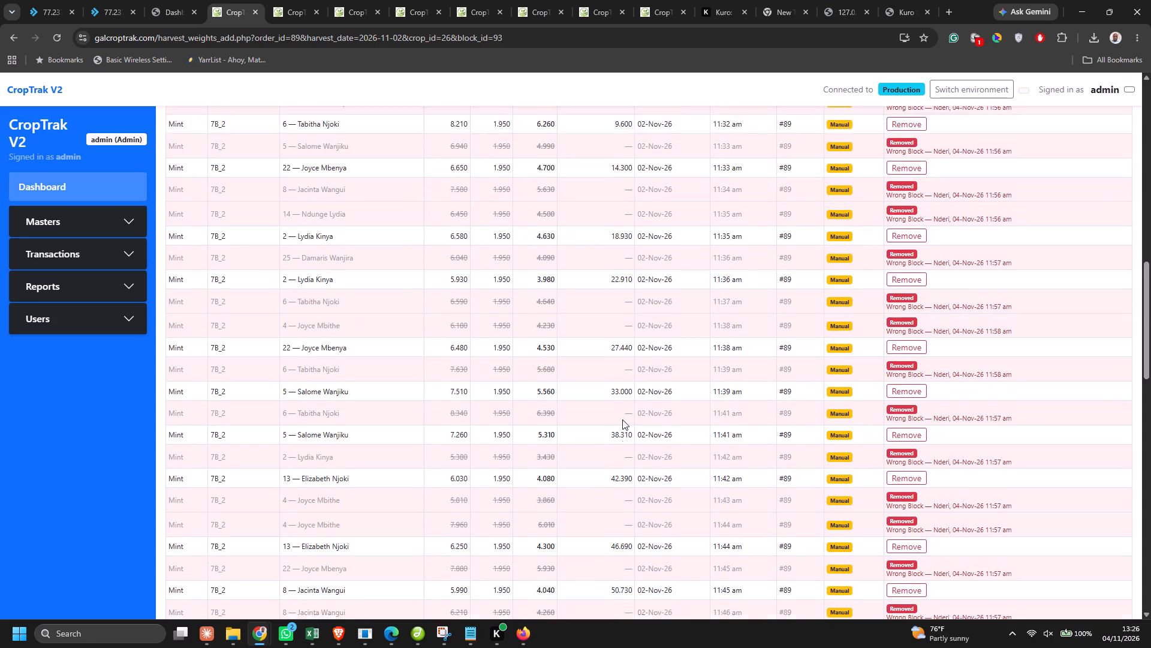
scroll(622, 419, down, 3)
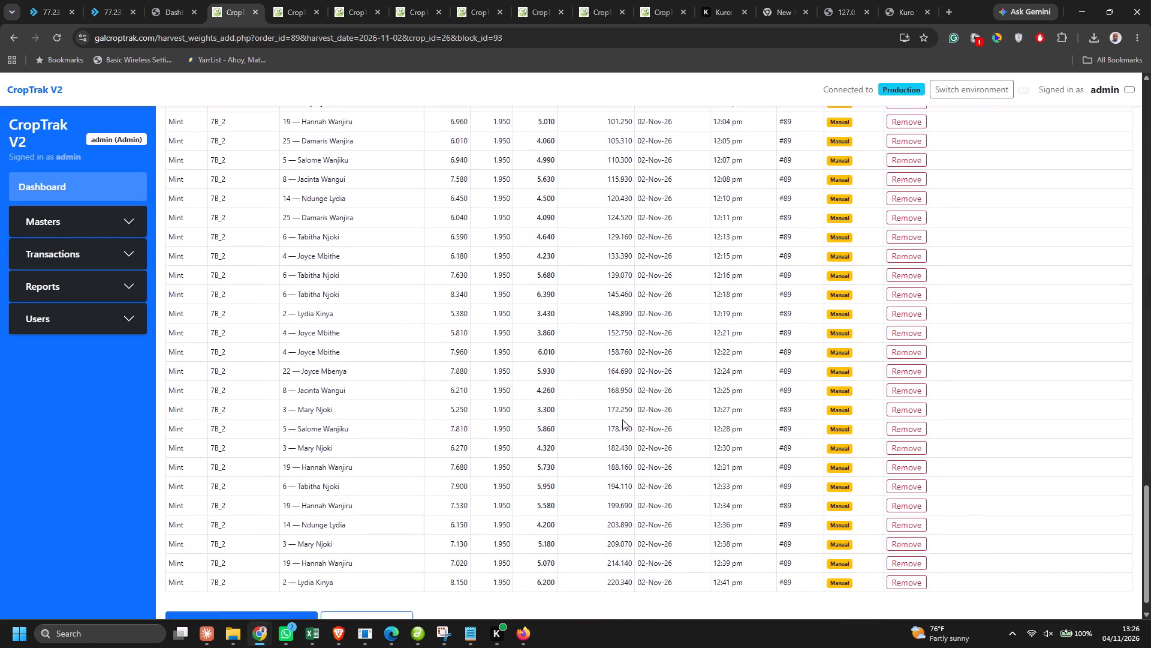
scroll(622, 419, up, 3)
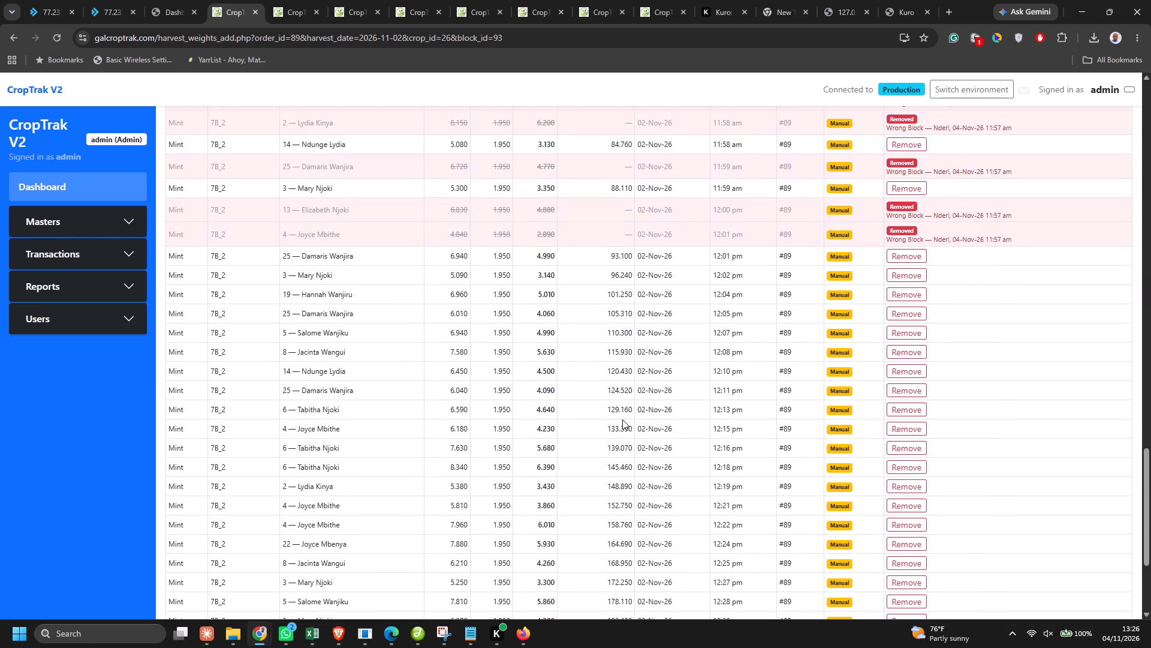
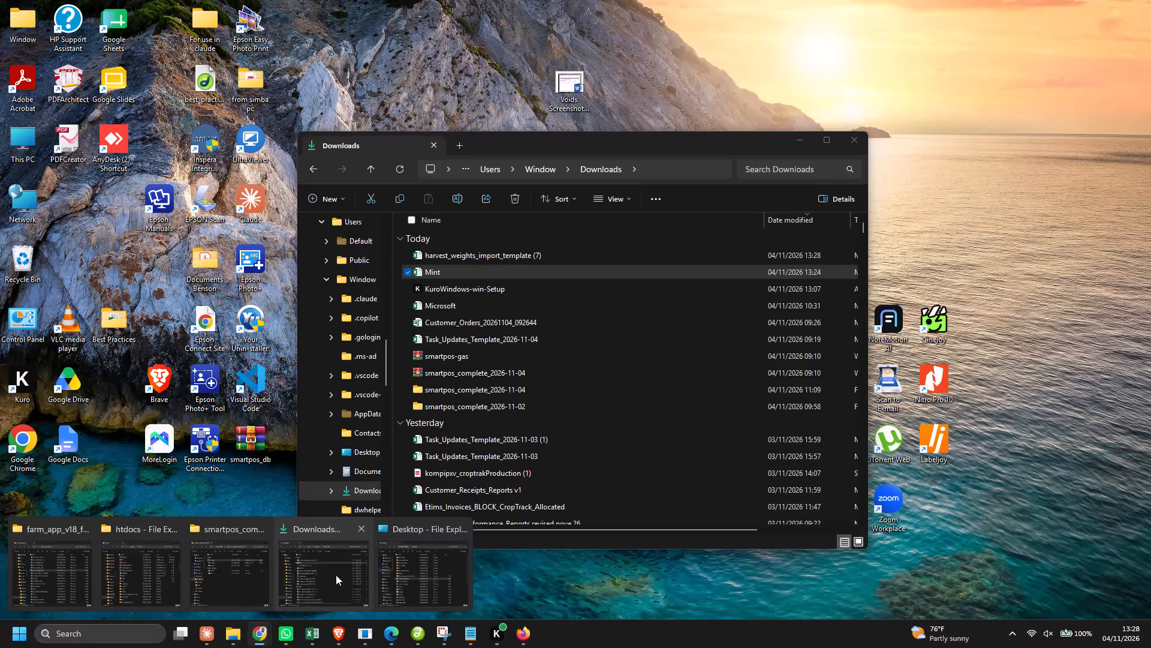
Open harvest_weights_import_template (7) from the Downloads folder in Excel and enable editing.
click(336, 575)
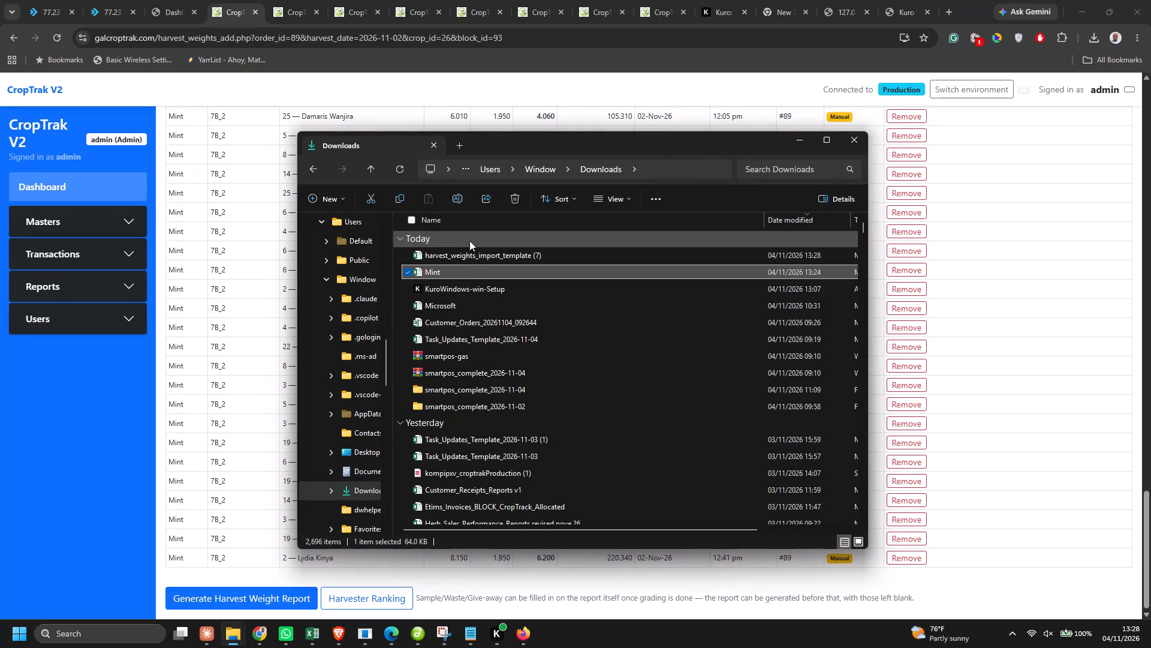
click(469, 254)
double_click(469, 254)
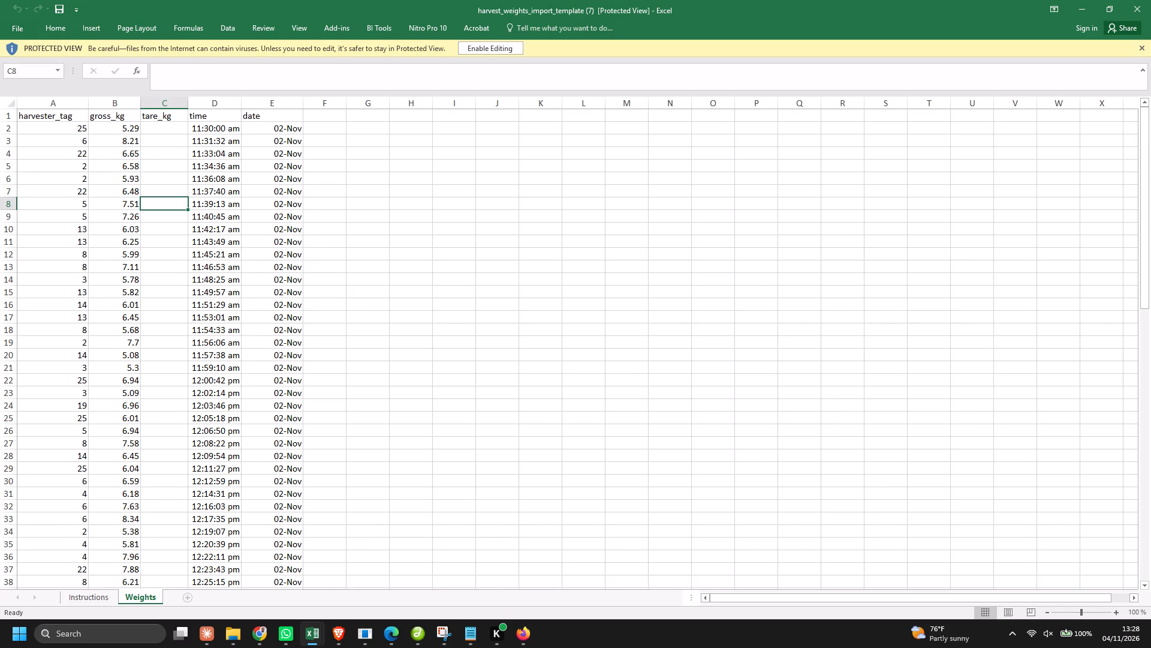
click(491, 49)
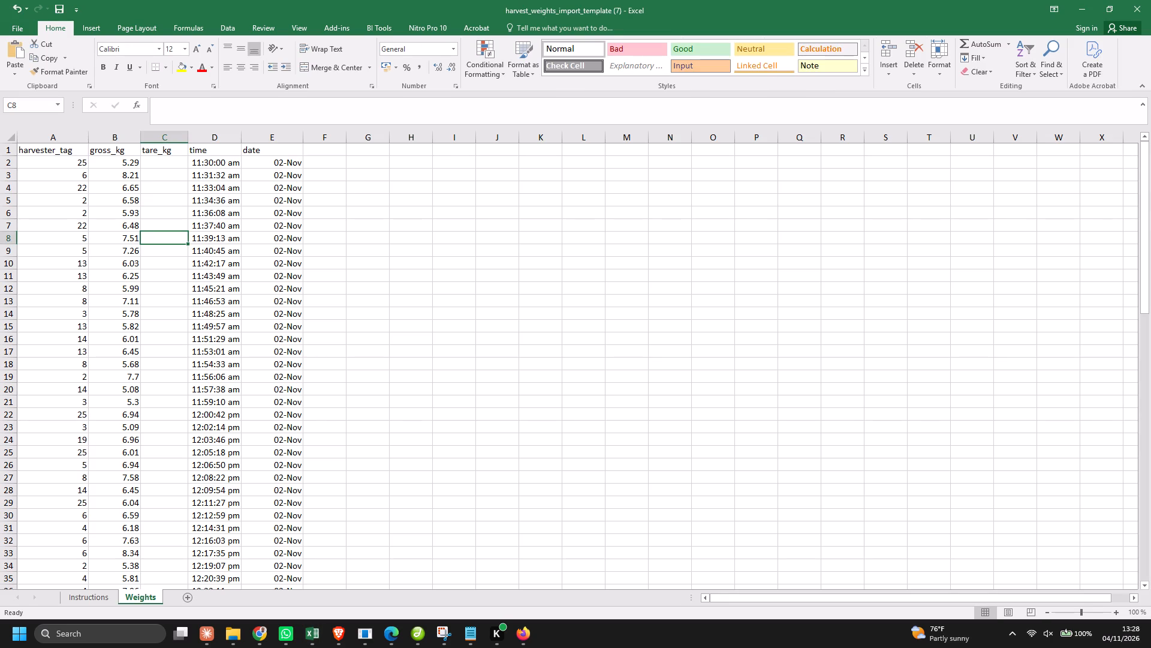
Enter 1.95 as the tare_kg value in the first data row of the Weights sheet and copy that cell.
click(158, 165)
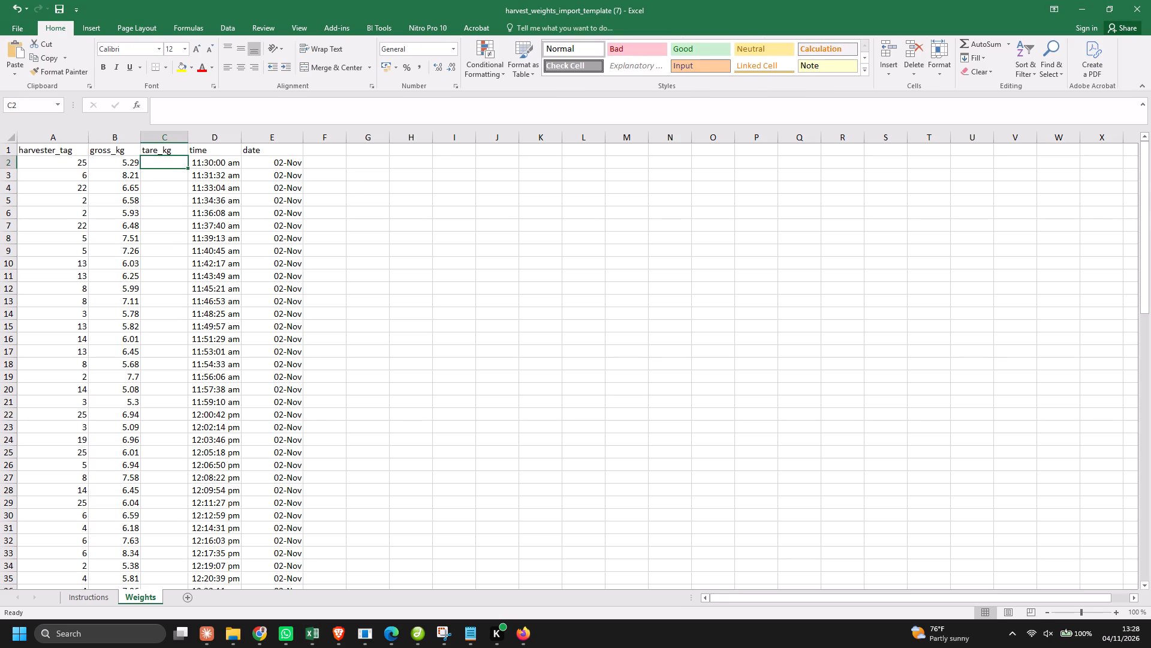
text(1.)
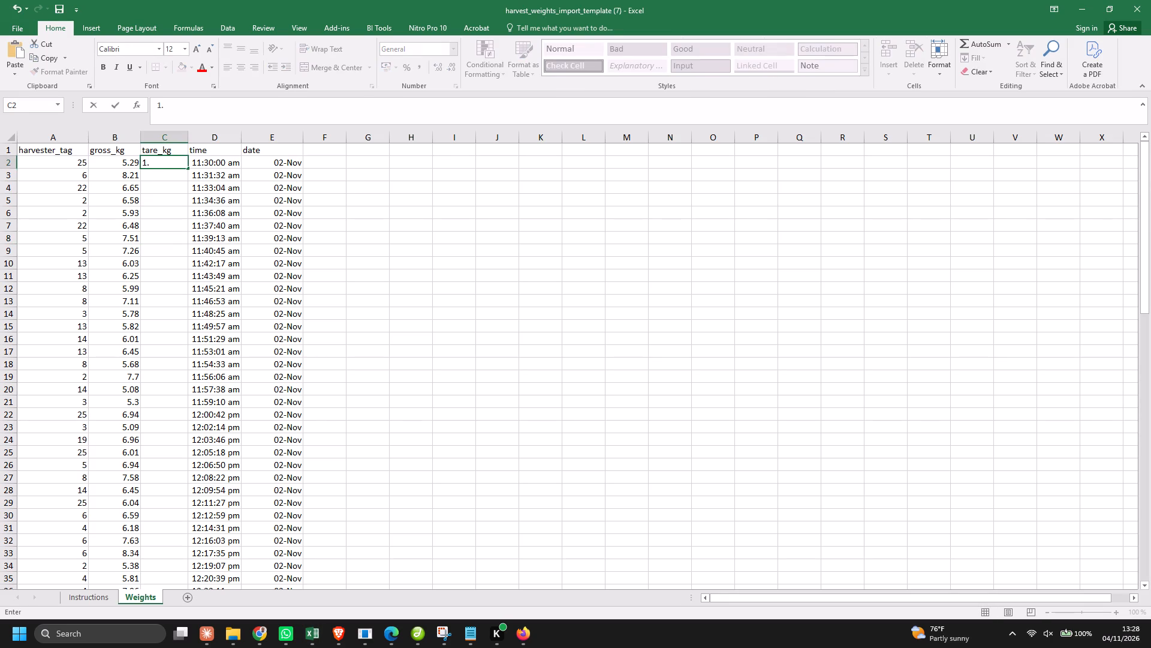
text(95)
key(Return)
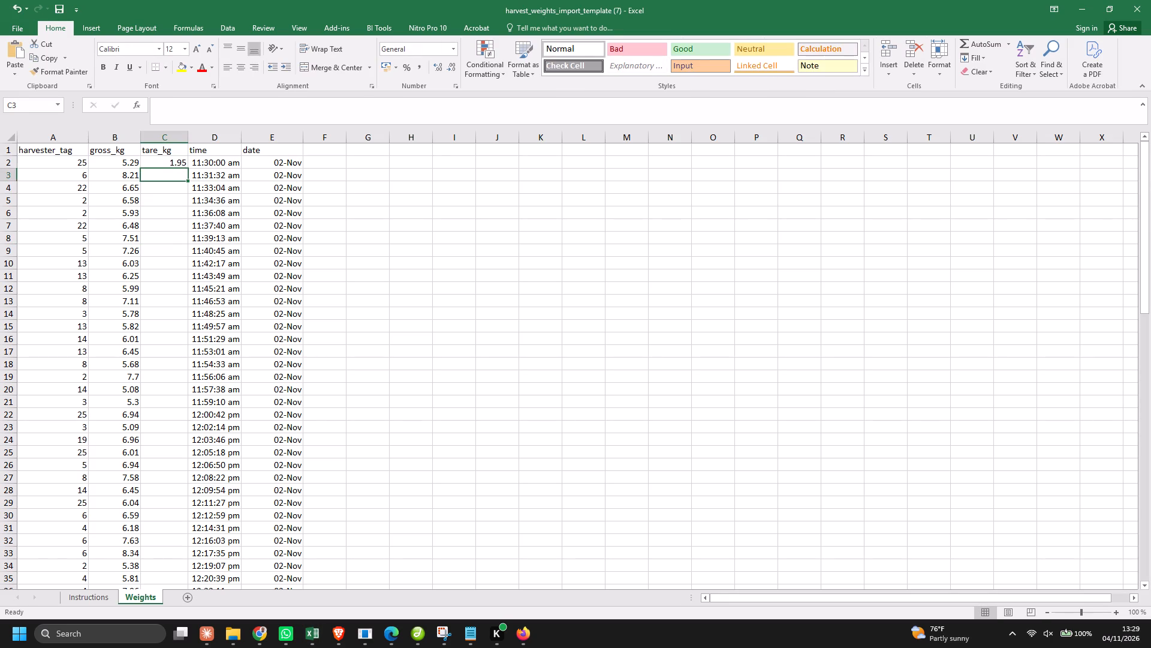
click(161, 161)
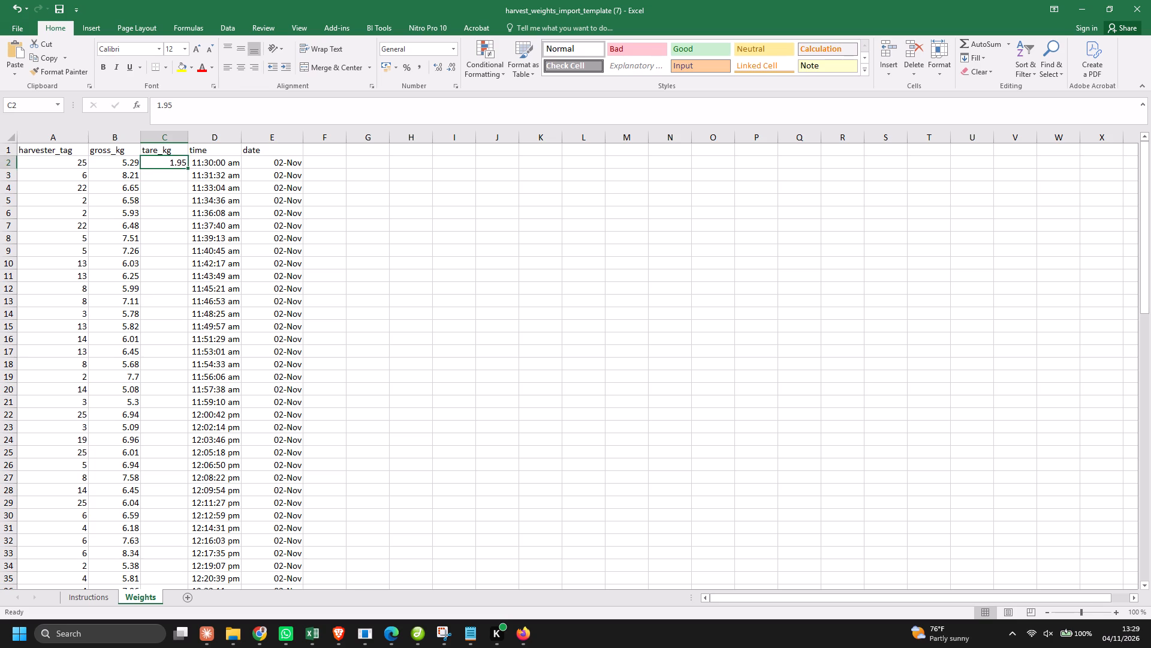
double_click(188, 168)
click(168, 163)
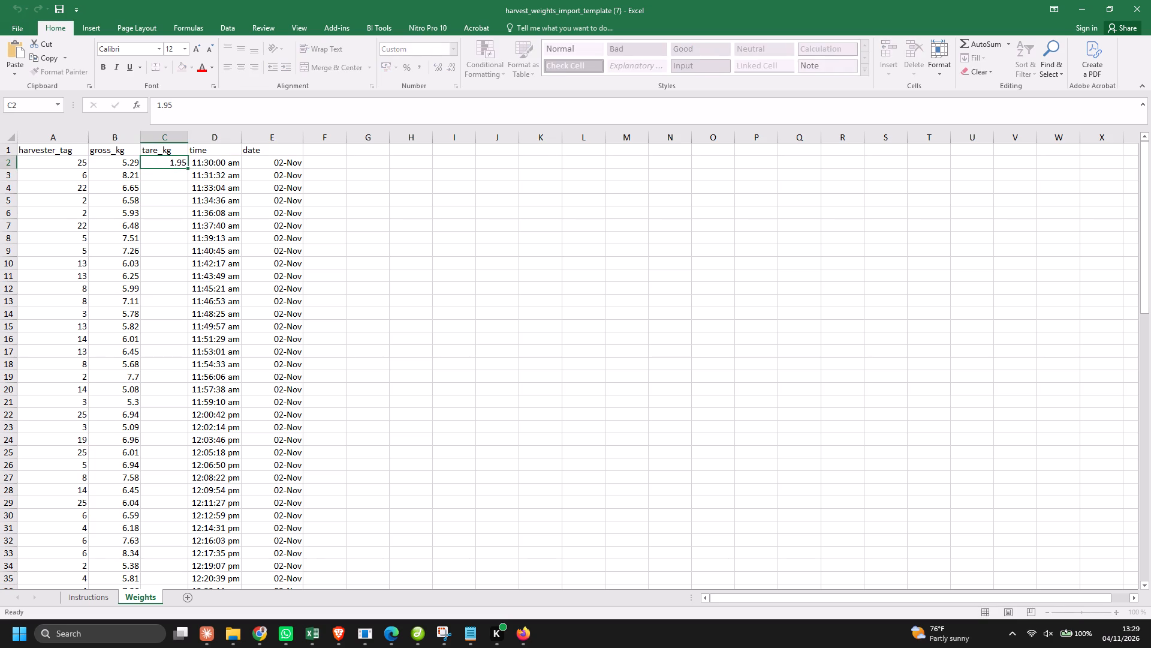
click(128, 163)
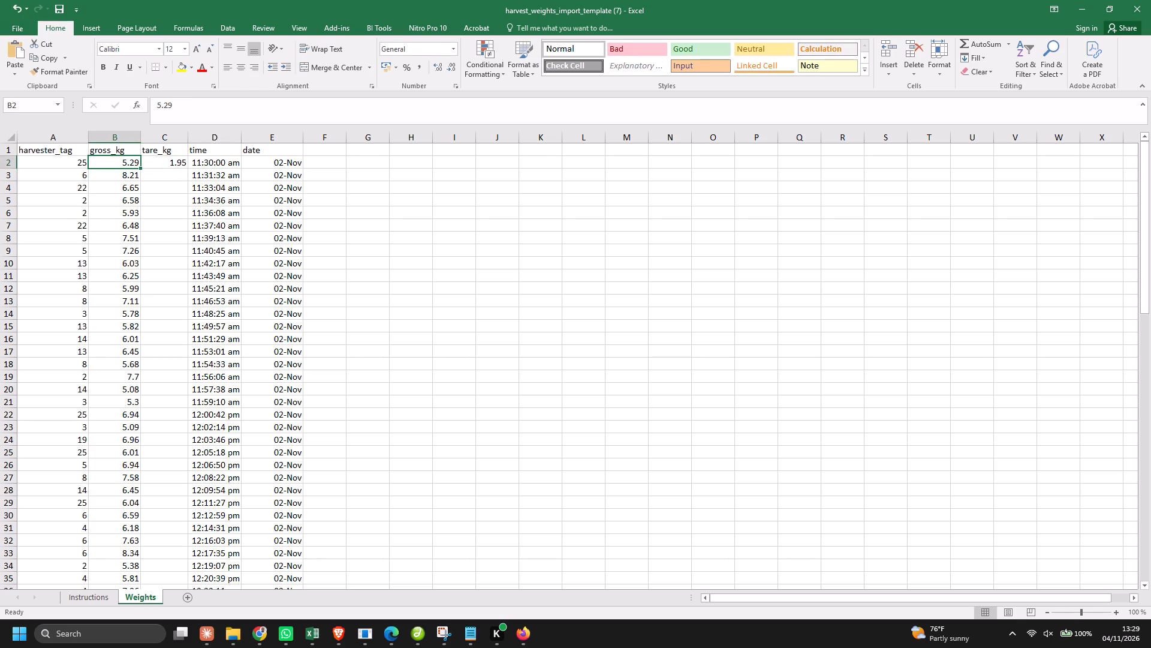
key(ctrl+shift+Down)
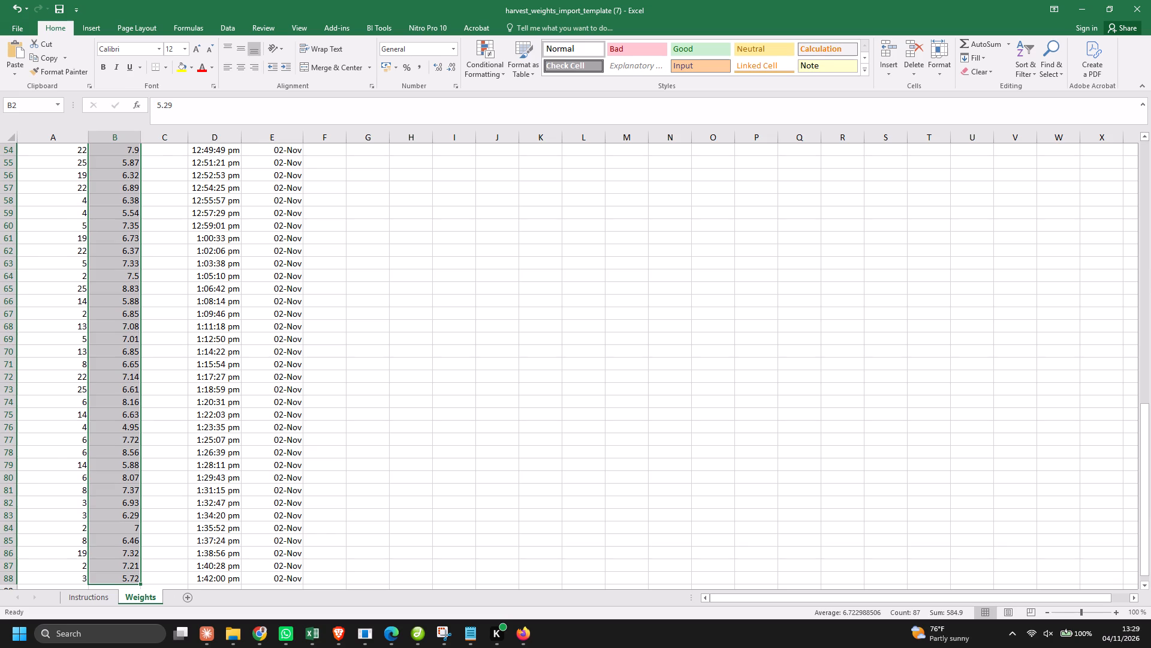
scroll(418, 280, up, 7)
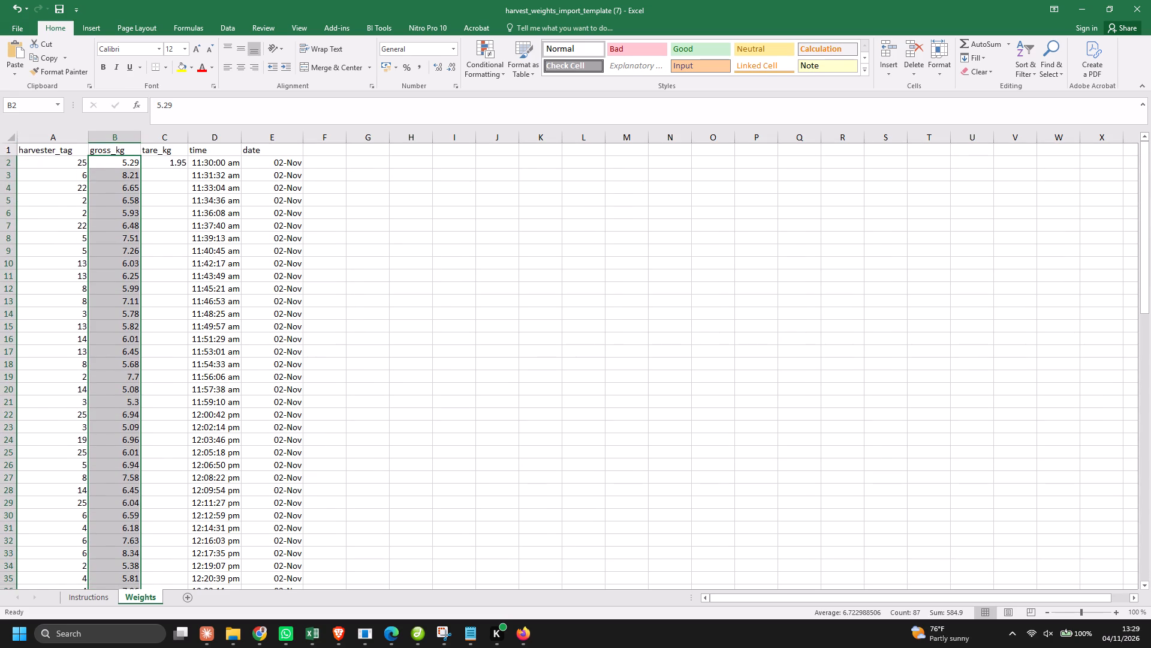
click(164, 166)
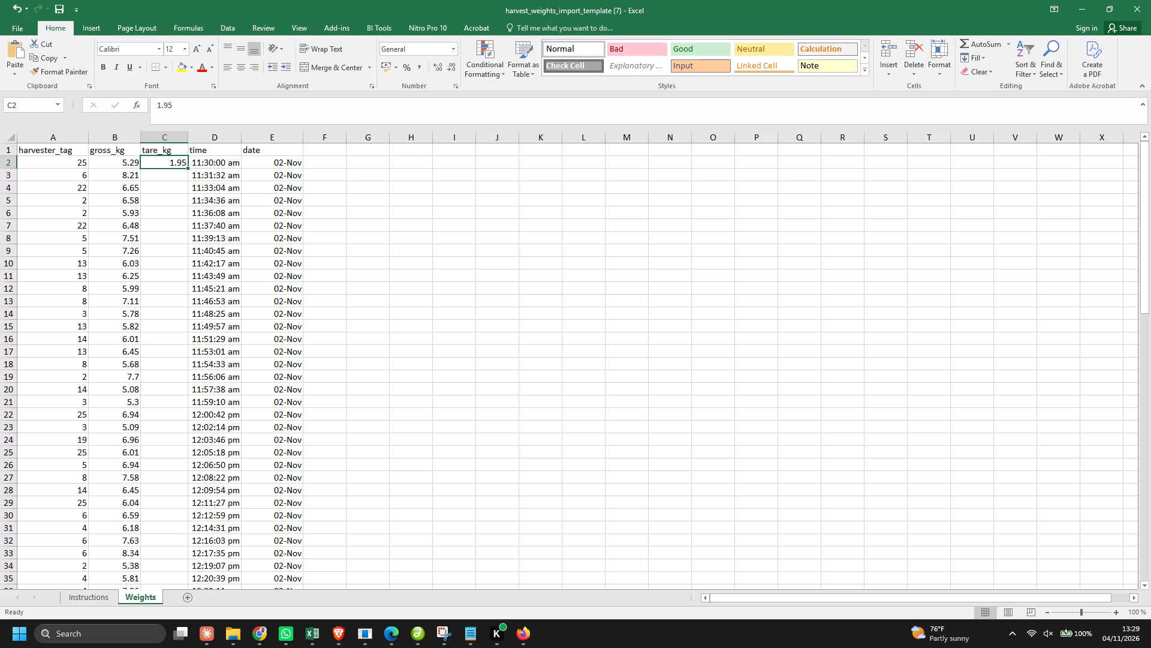
key(ctrl+c)
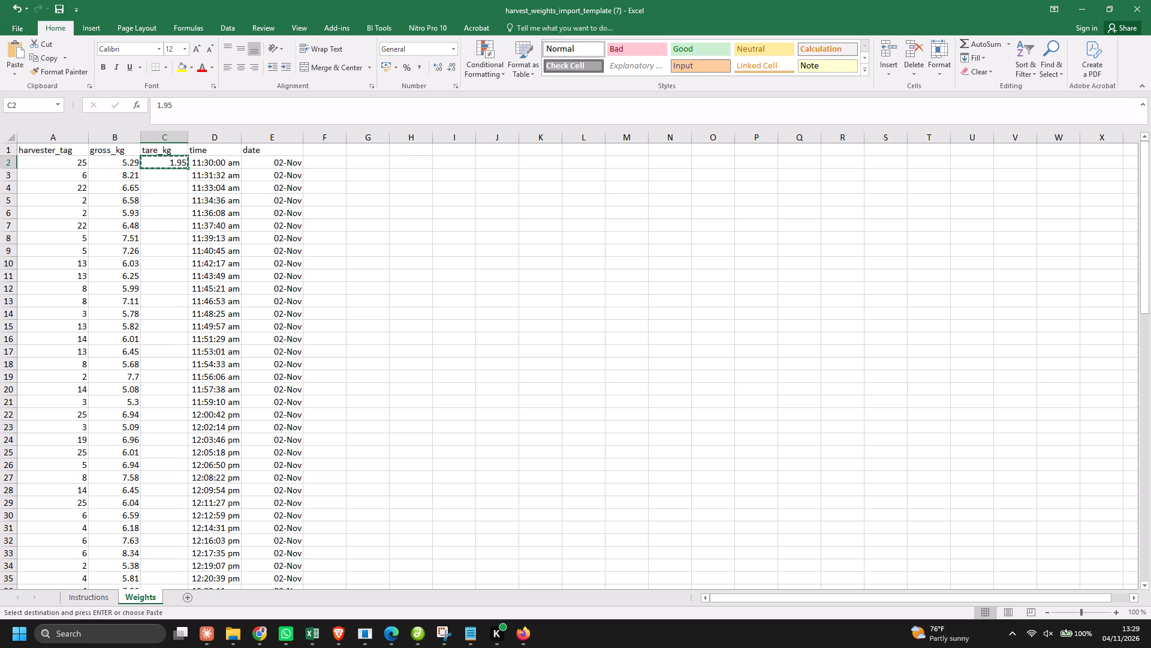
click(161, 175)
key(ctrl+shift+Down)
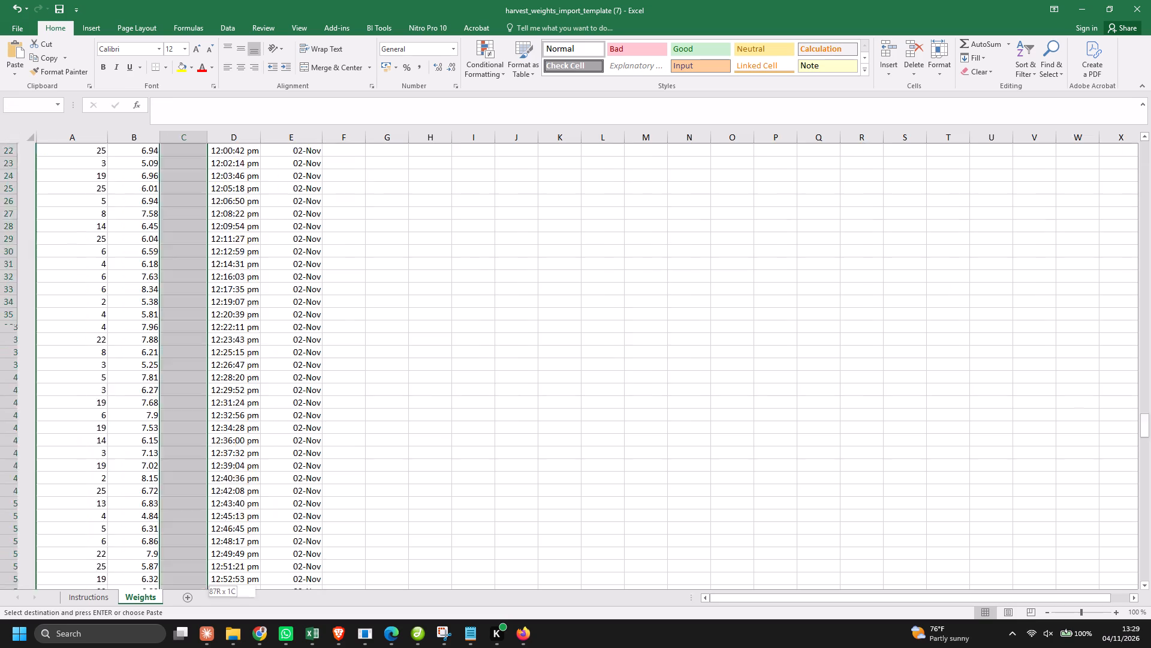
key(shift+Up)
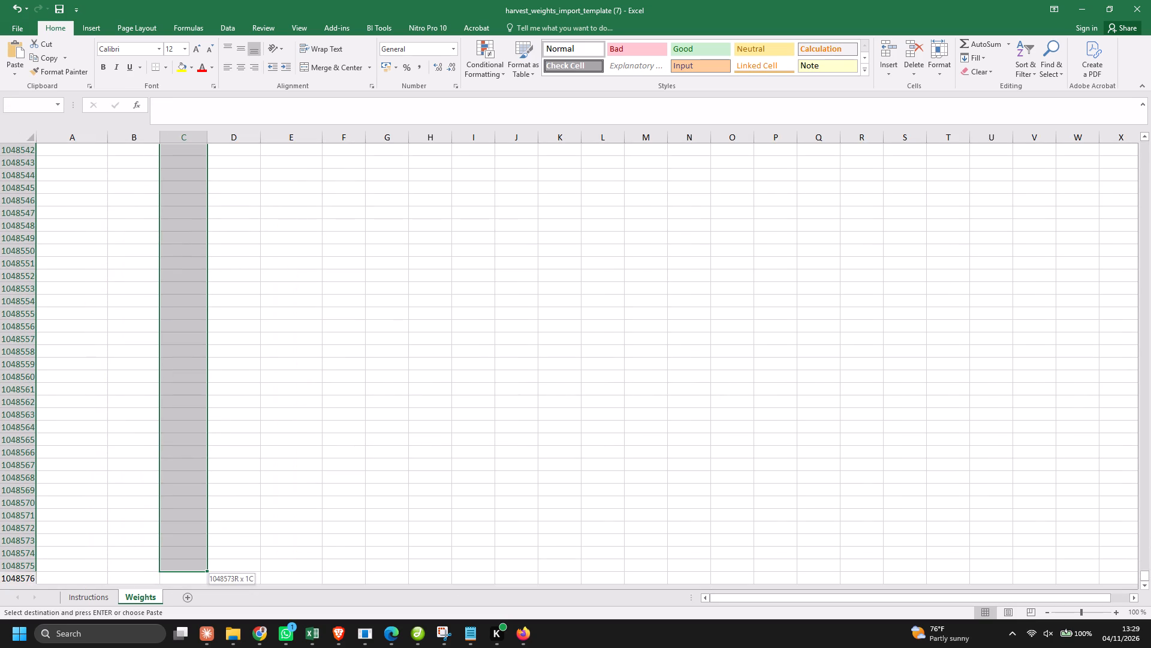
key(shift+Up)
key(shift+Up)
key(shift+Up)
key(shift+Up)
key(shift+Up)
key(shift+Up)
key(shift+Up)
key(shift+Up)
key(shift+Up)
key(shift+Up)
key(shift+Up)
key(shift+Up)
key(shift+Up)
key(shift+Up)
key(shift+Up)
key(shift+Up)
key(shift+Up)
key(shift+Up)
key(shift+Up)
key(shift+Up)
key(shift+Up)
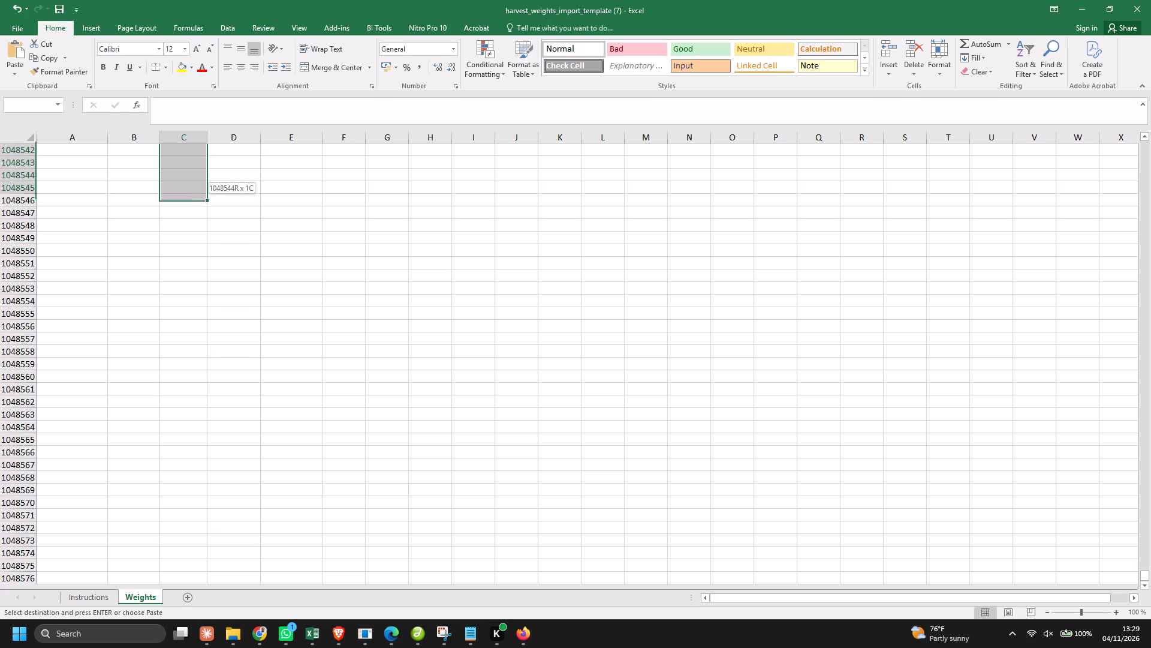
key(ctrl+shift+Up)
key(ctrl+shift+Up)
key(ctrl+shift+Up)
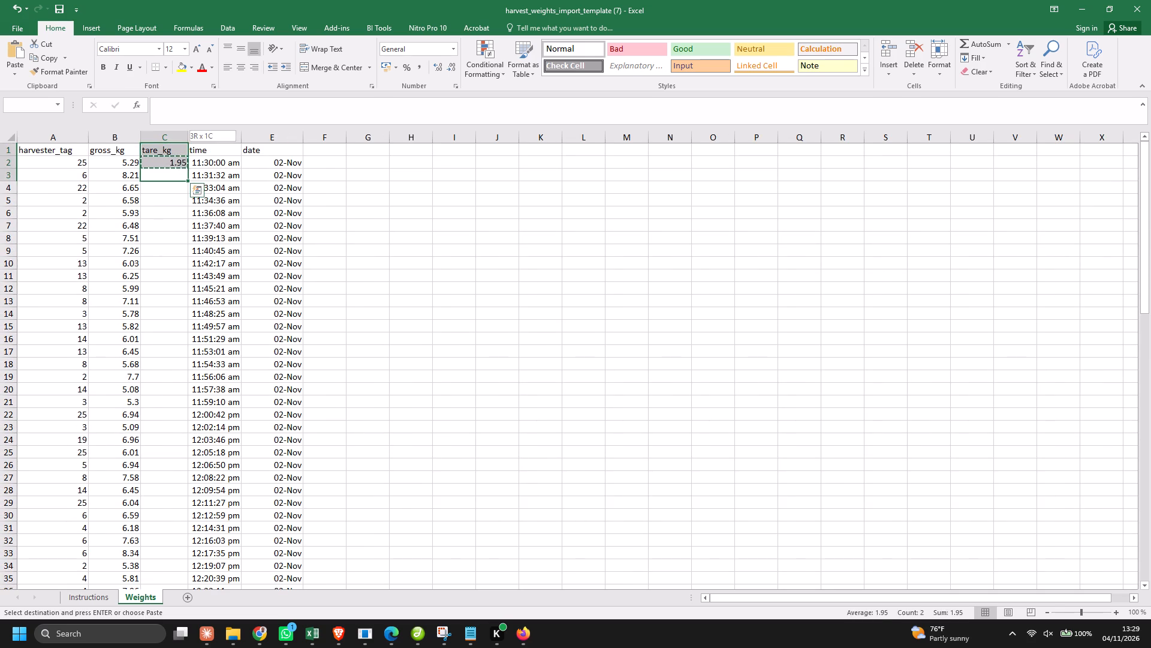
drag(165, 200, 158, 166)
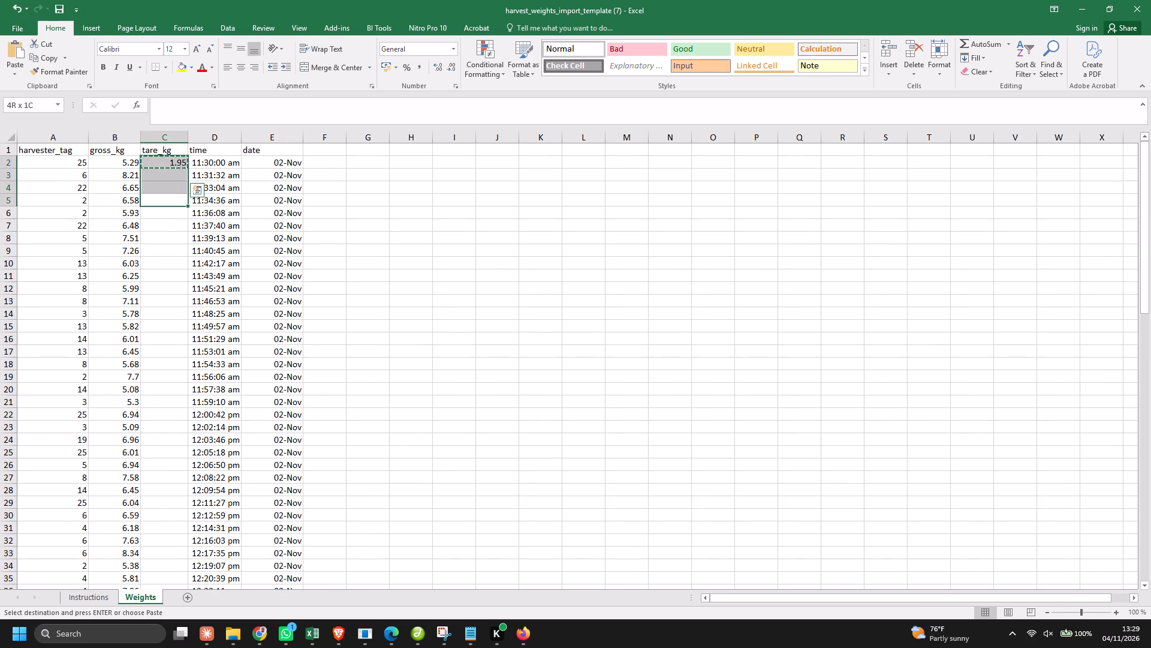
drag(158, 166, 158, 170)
Paste the copied 1.95 tare into the tare_kg cells of all remaining data rows, from row 3 to row 88.
click(158, 170)
key(shift+Down)
key(shift+Down)
key(shift+Down)
key(shift+Down)
key(shift+Down)
key(shift+Down)
key(shift+Down)
key(shift+Down)
key(shift+Down)
key(shift+Down)
key(shift+Down)
key(shift+Down)
key(shift+Down)
key(shift+Down)
key(shift+Down)
key(shift+Down)
key(shift+Down)
key(shift+Down)
key(shift+Down)
key(shift+Down)
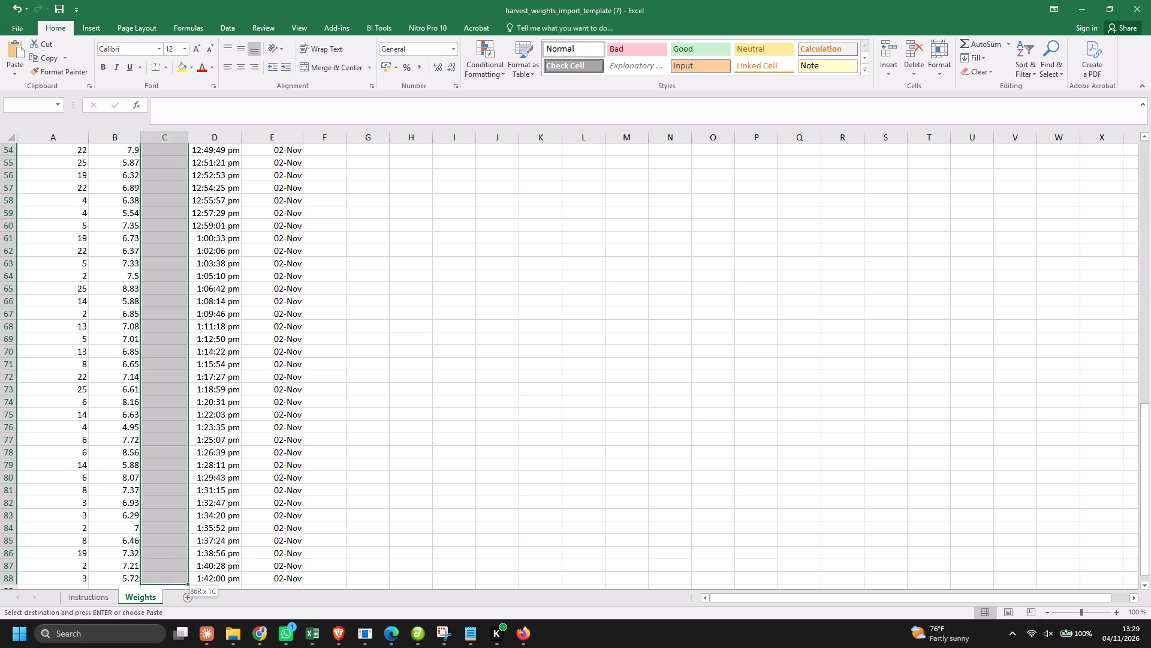
key(shift+Up)
key(shift+Down)
key(shift+Down)
key(shift+Down)
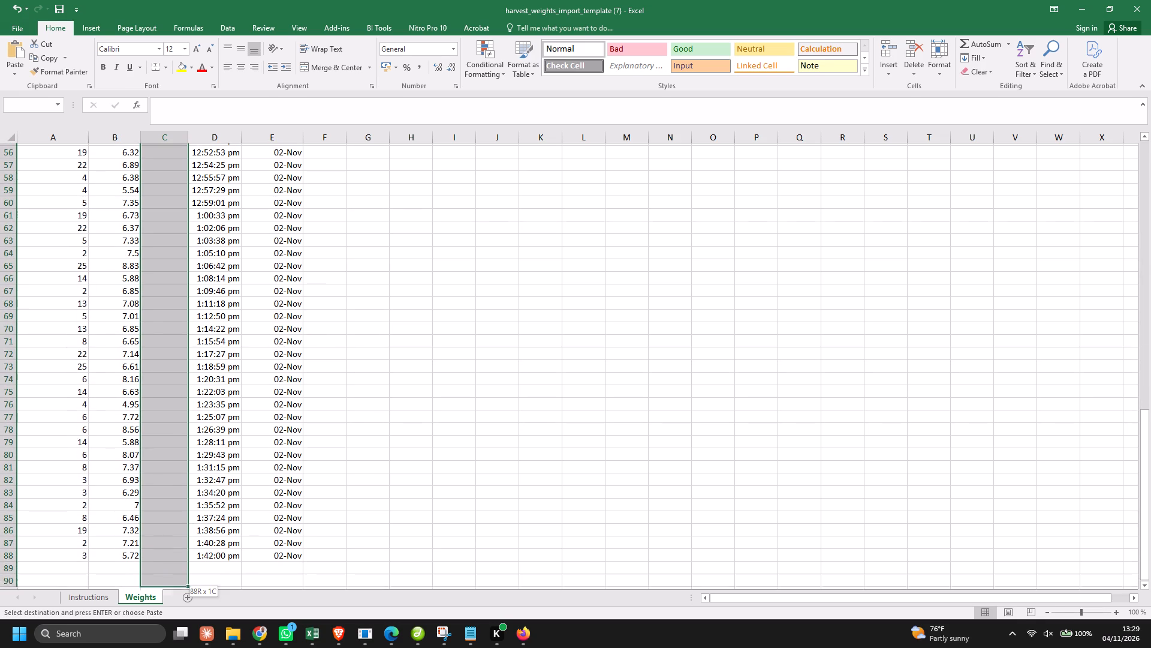
key(shift+Down)
key(shift+Up)
key(shift+Up)
key(shift+Up)
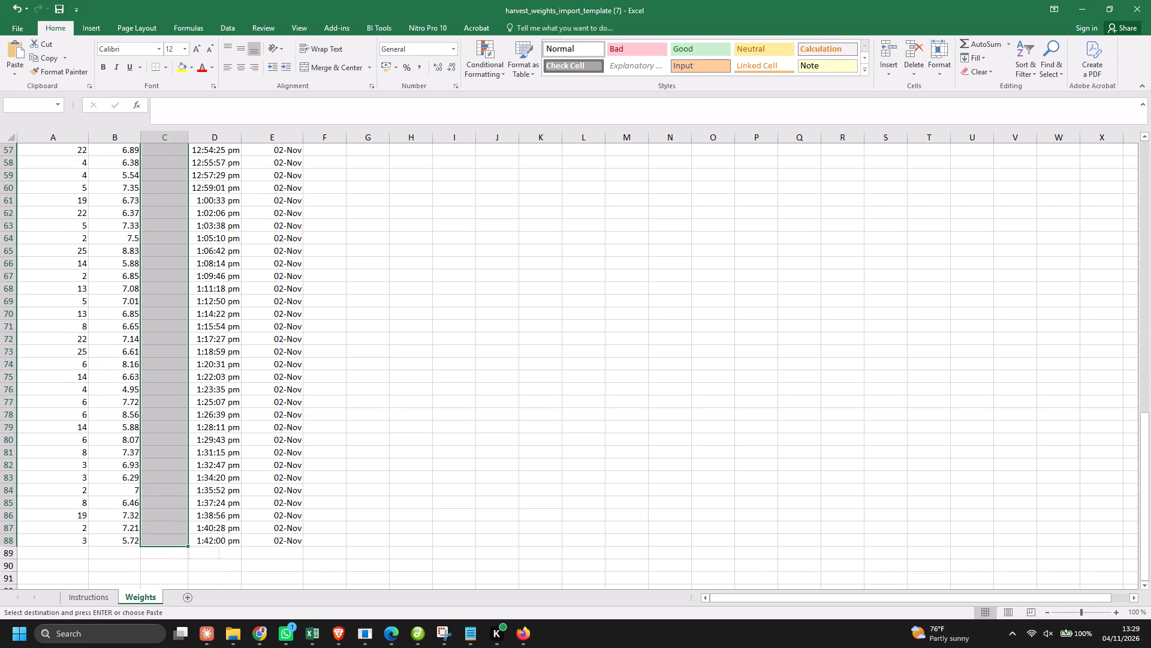
key(ctrl+v)
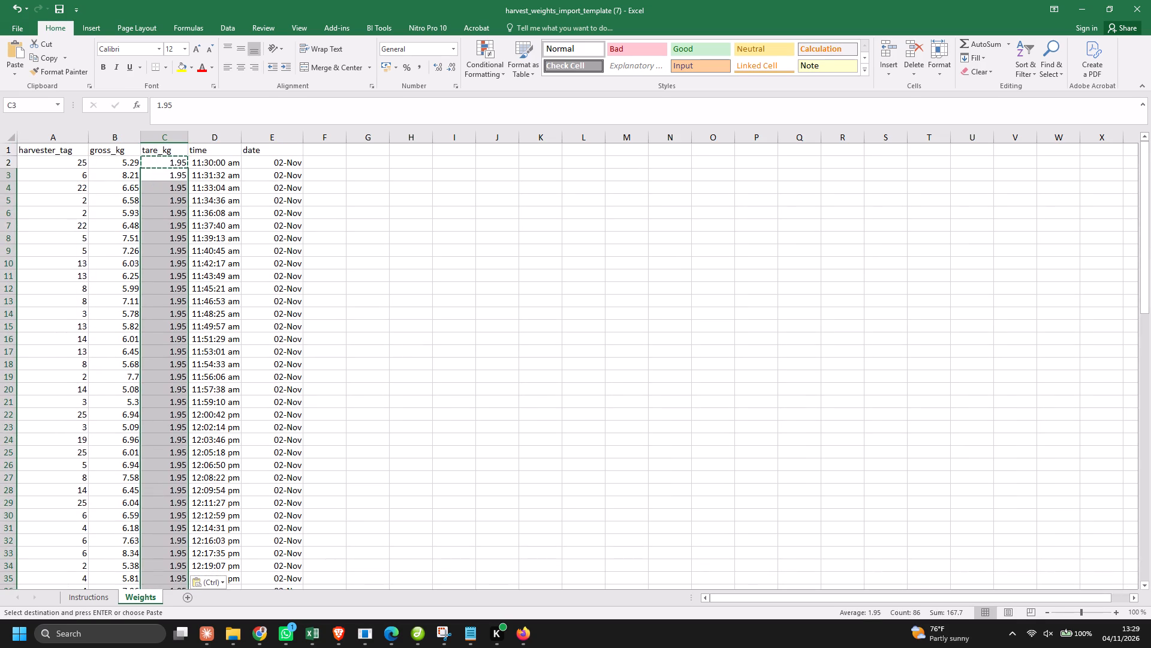
Fit the time column to its contents, check the first date value and save the workbook.
double_click(243, 136)
click(375, 212)
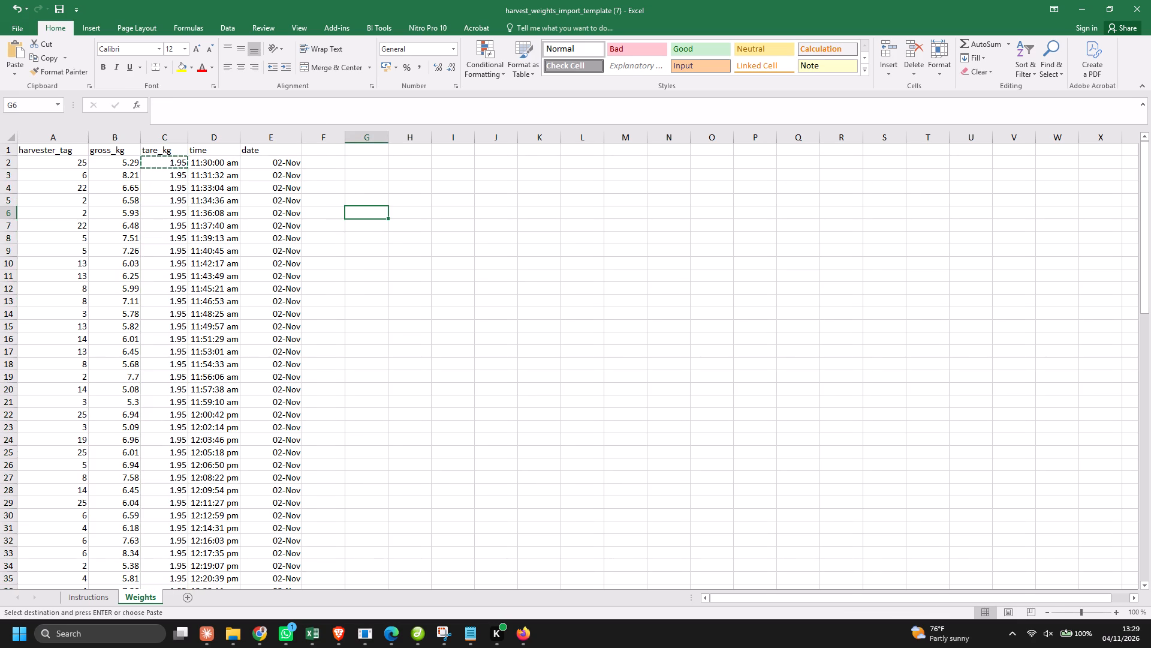
click(283, 164)
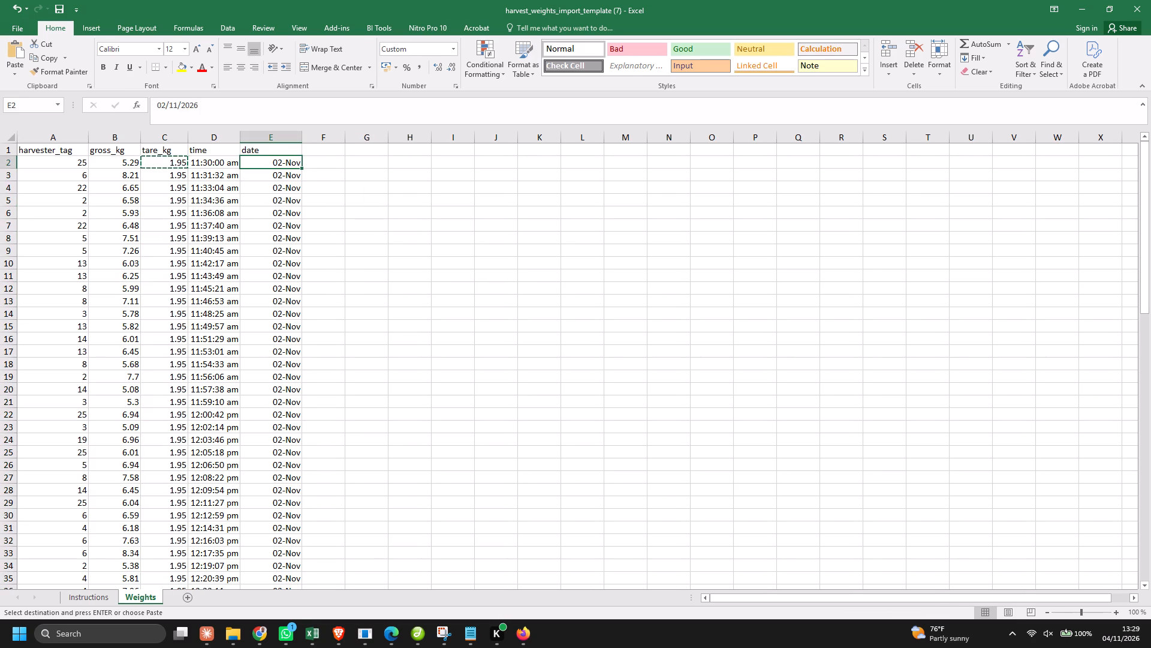
key(ctrl+s)
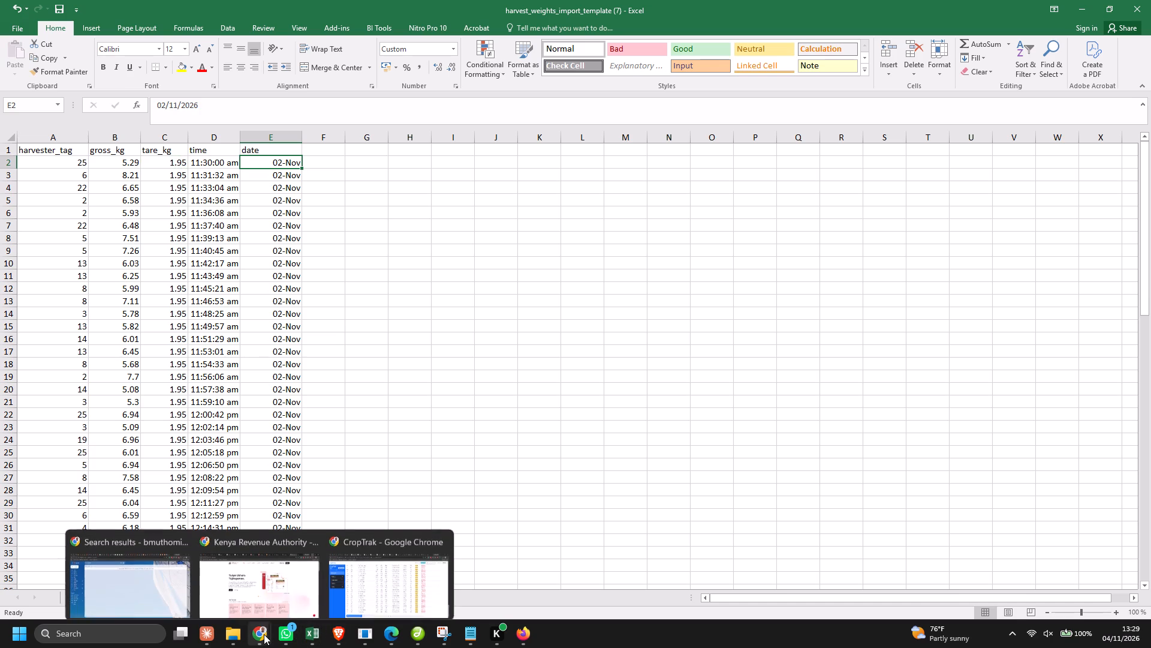
Switch to the CropTrak harvest weights page and preview the import of harvest_weights_import_template (7).xlsx through to its last row.
click(368, 573)
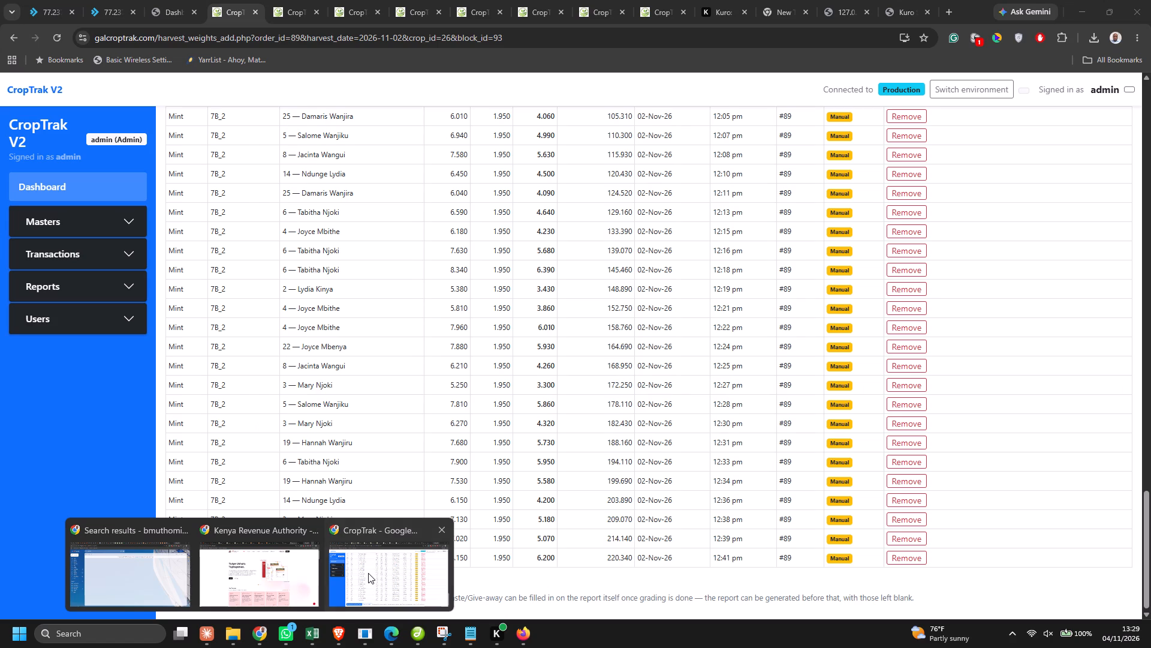
scroll(561, 397, up, 11)
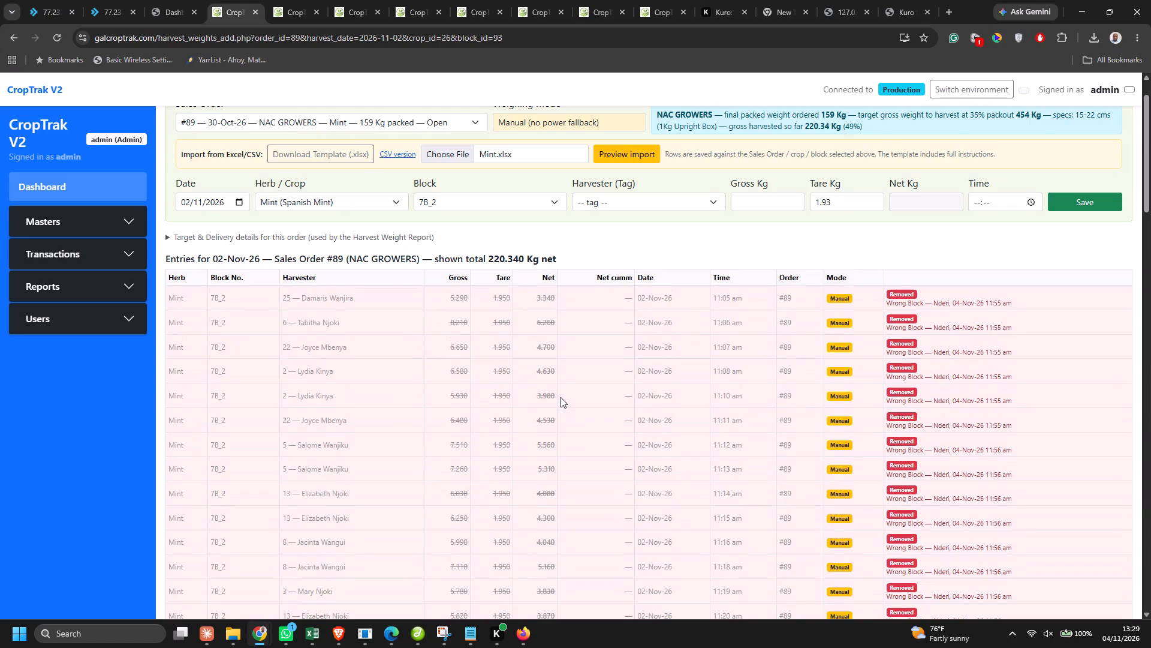
click(453, 204)
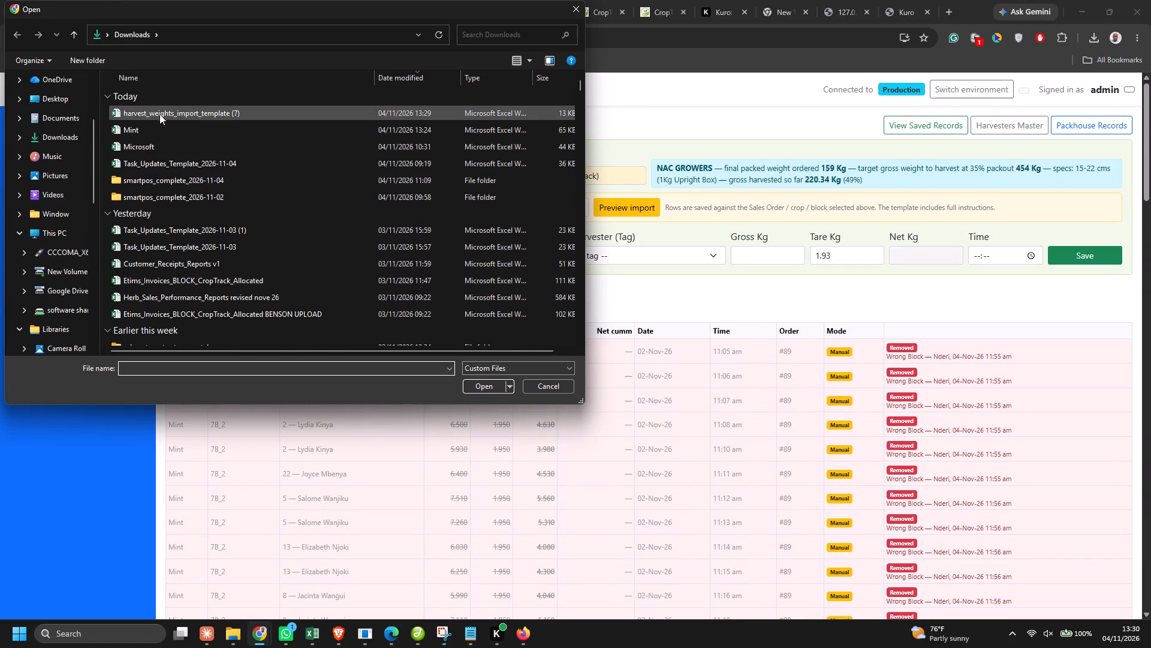
click(158, 112)
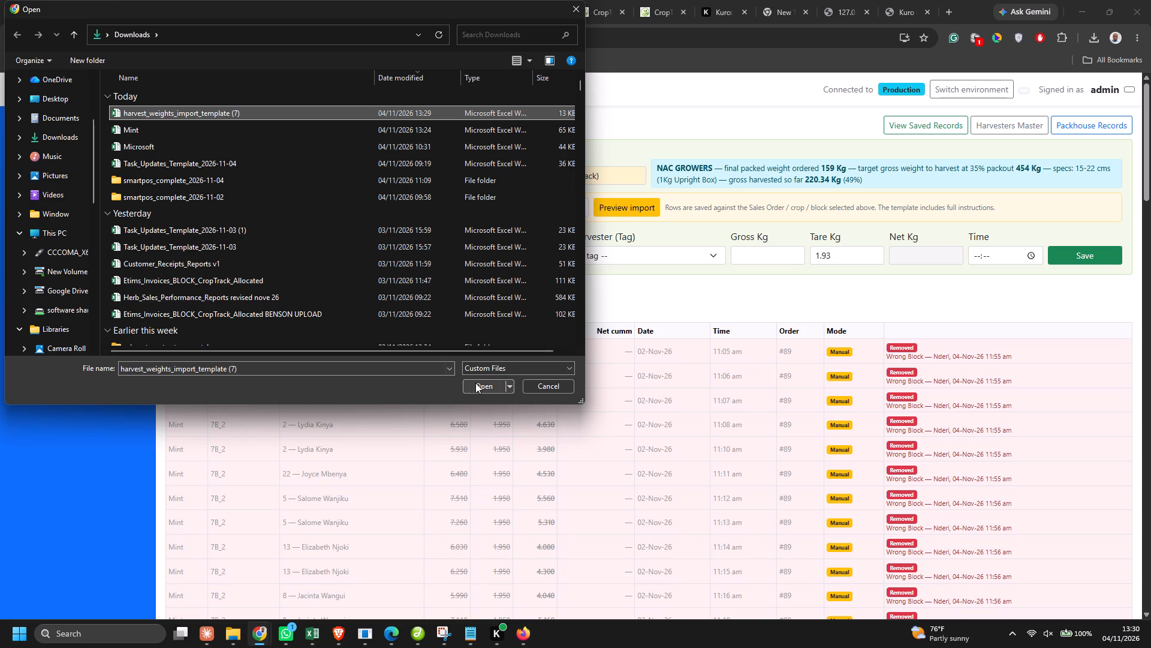
click(475, 383)
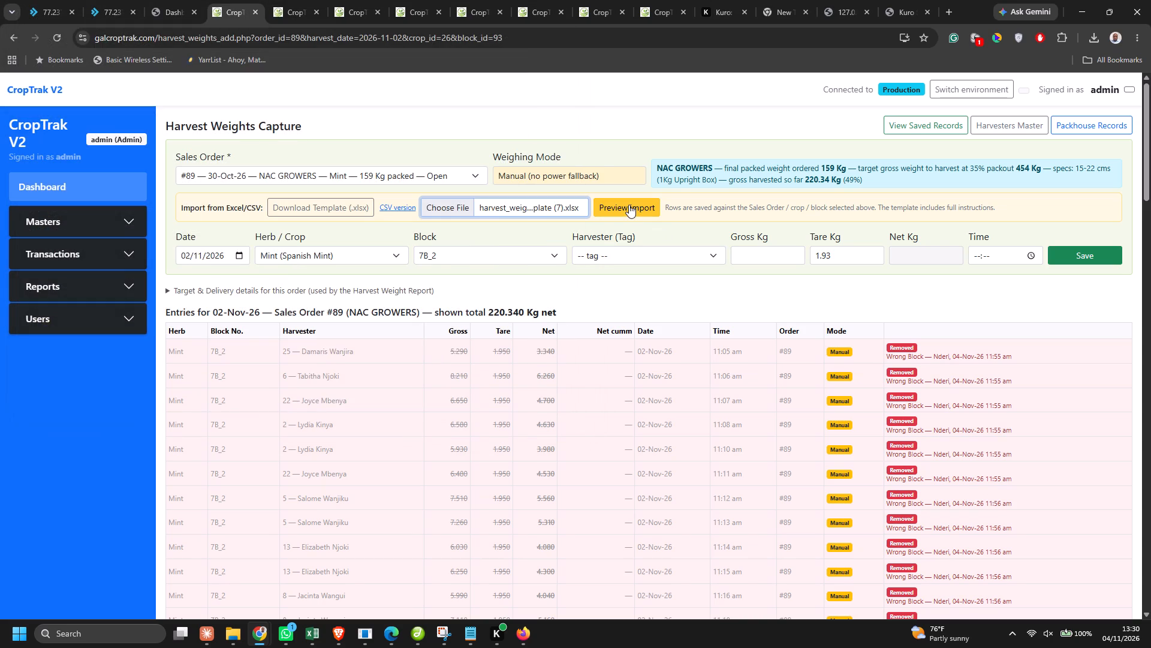
click(621, 208)
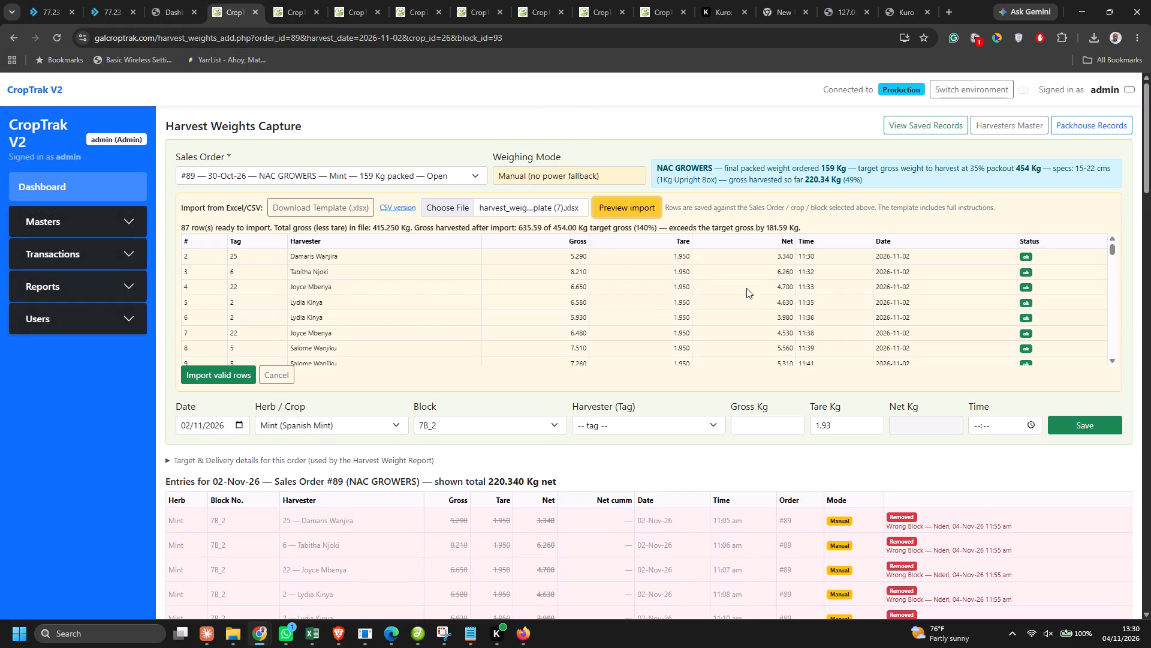
scroll(746, 288, down, 8)
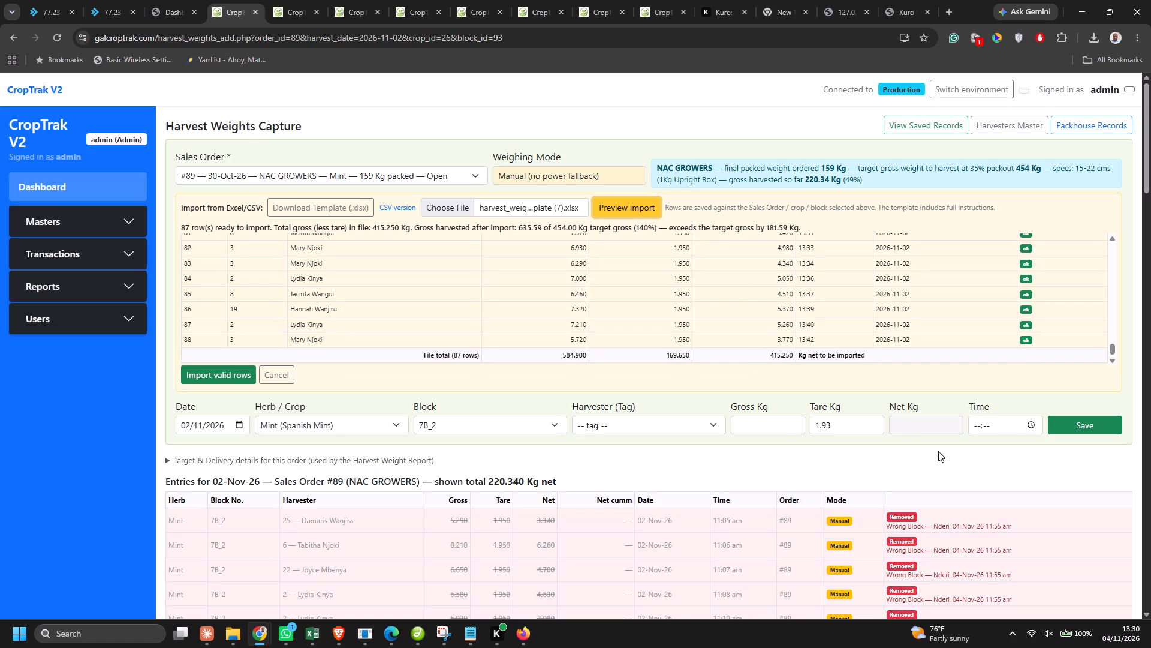
Set Tare Kg in the manual weight entry form to 1.95.
click(836, 424)
key(BackSpace)
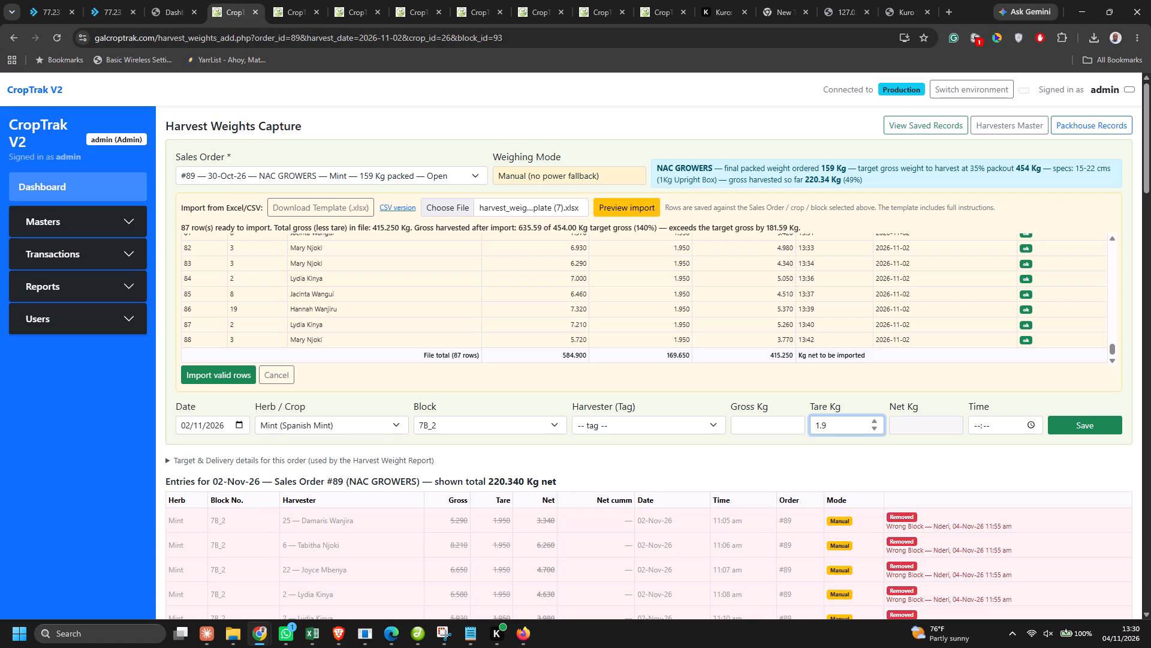
key(5)
Remove the active 11:30 am entry for harvester tag 25 with the reason "Correction", copying the reason text for reuse.
scroll(650, 450, down, 5)
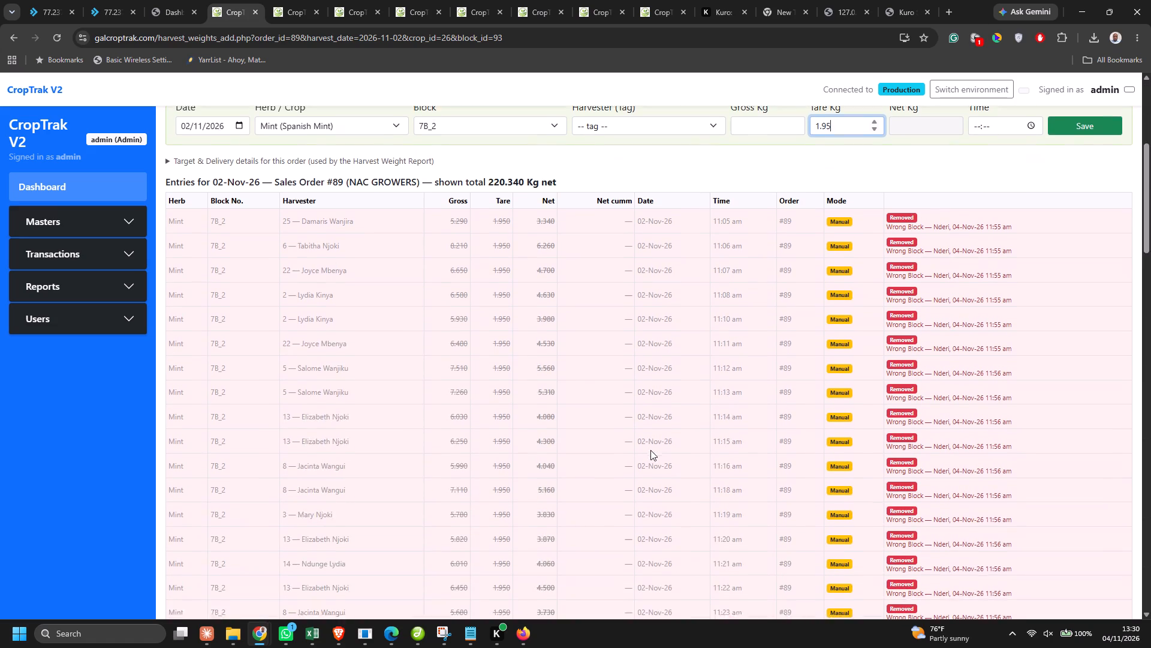
scroll(650, 450, down, 3)
scroll(650, 450, up, 2)
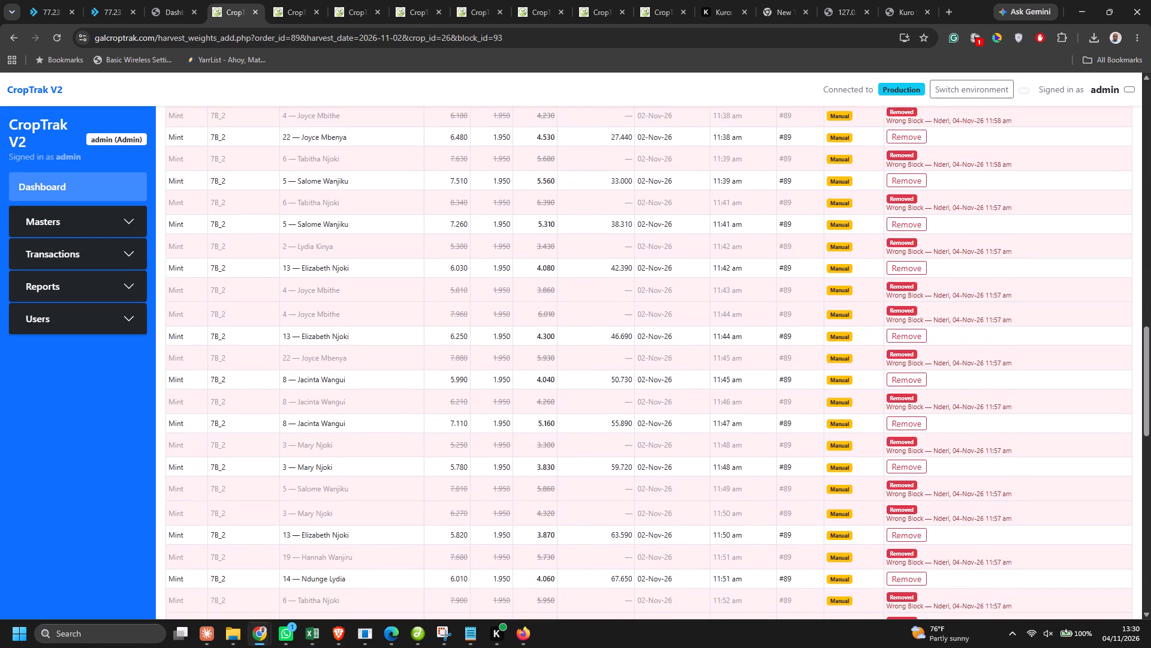
scroll(650, 450, up, 2)
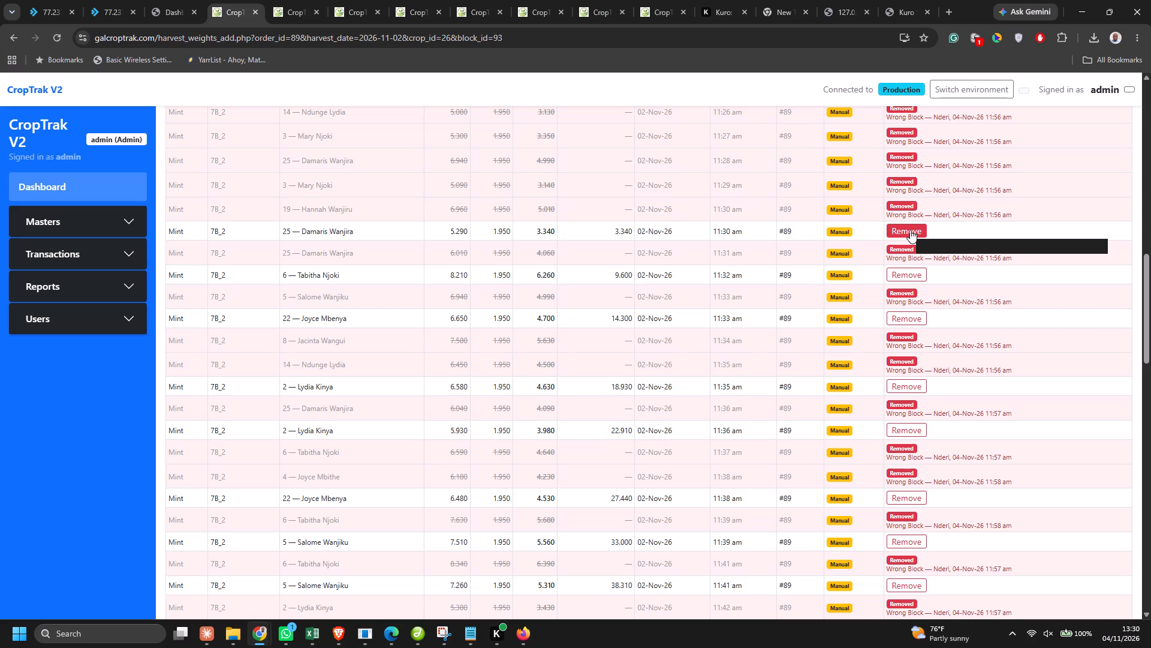
click(910, 230)
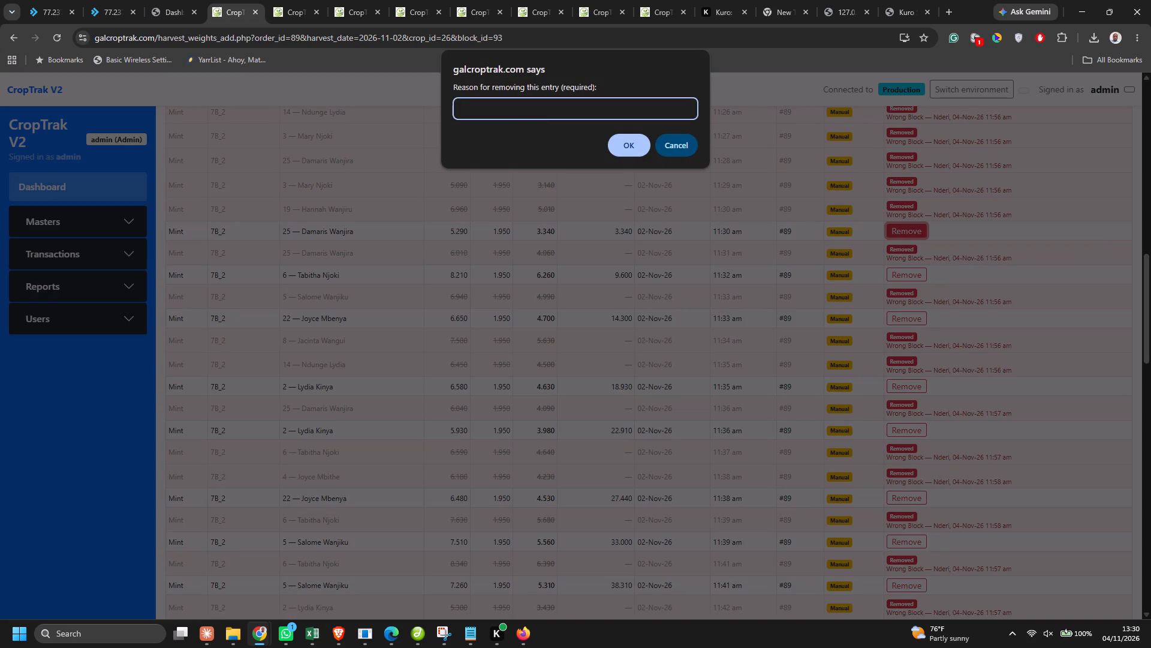
text(Correction)
key(ctrl+a)
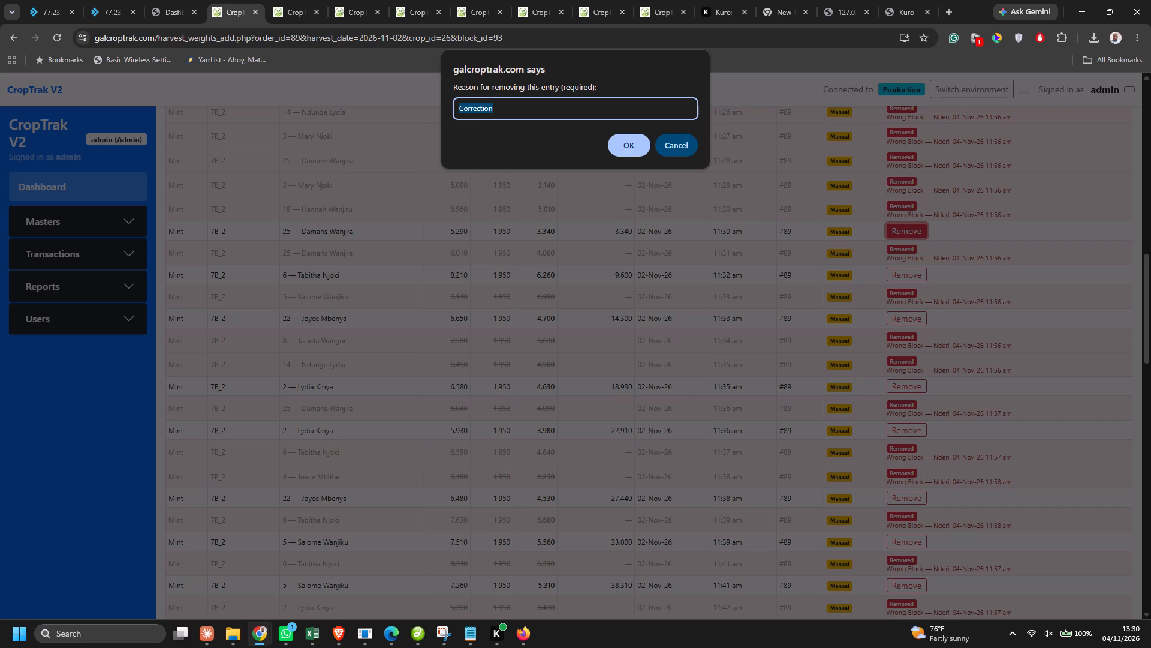
key(ctrl+c)
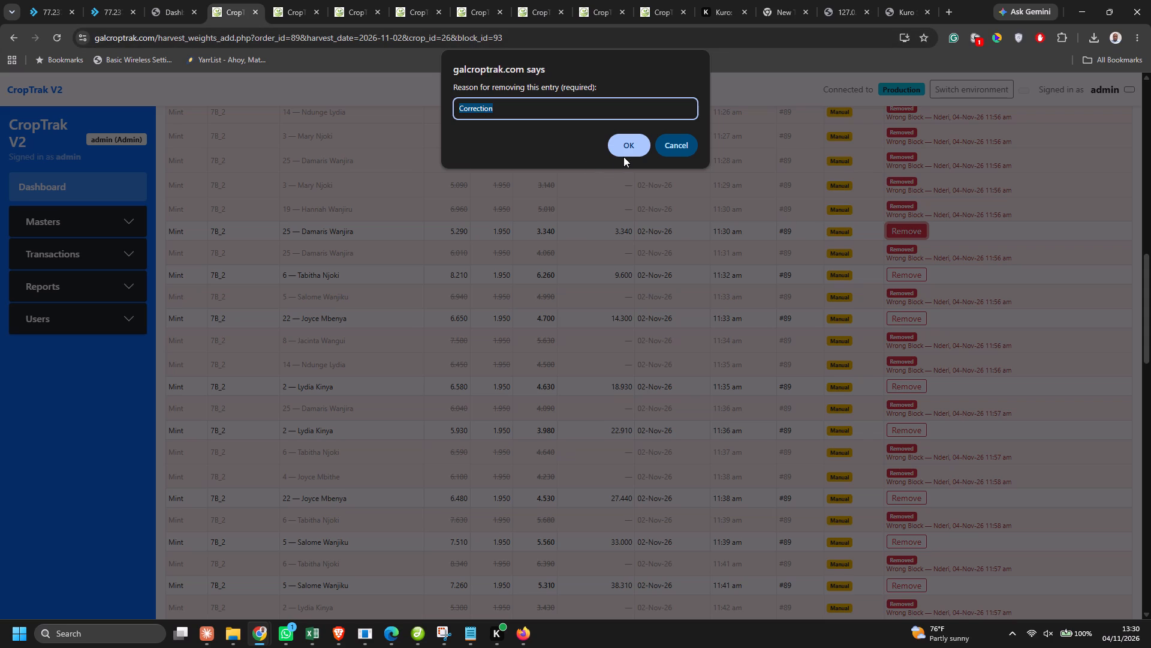
click(623, 157)
click(629, 151)
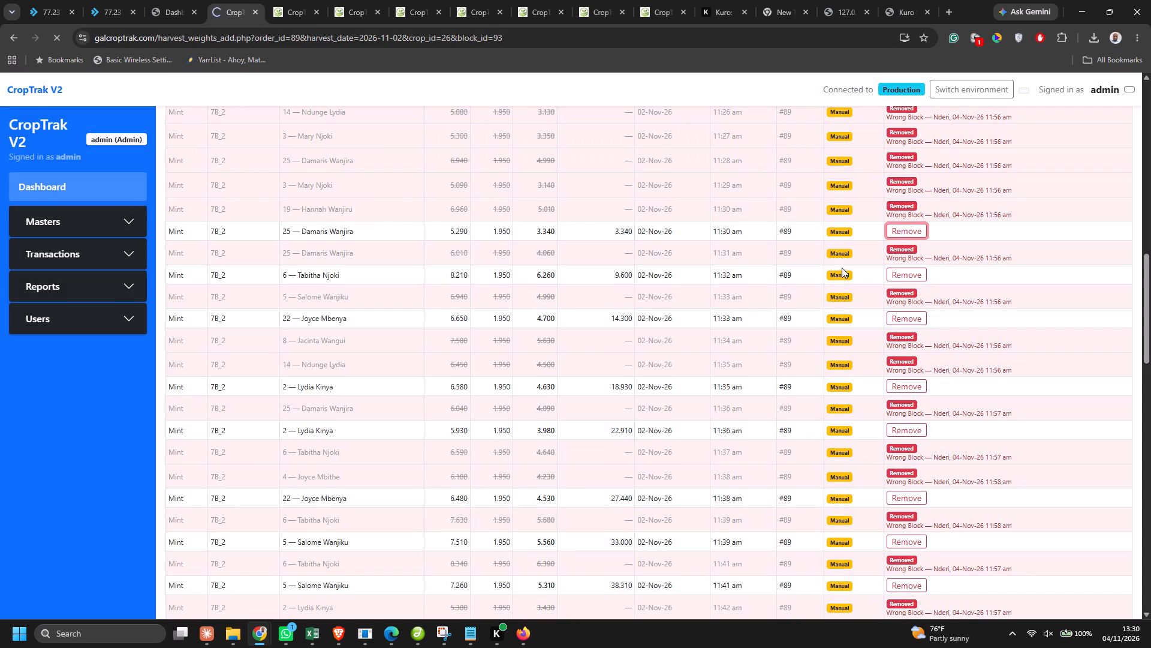
Remove the active 11:32 am entry for tag 6 and 11:33 am entry for tag 22, giving the reason "Correction".
scroll(921, 364, down, 2)
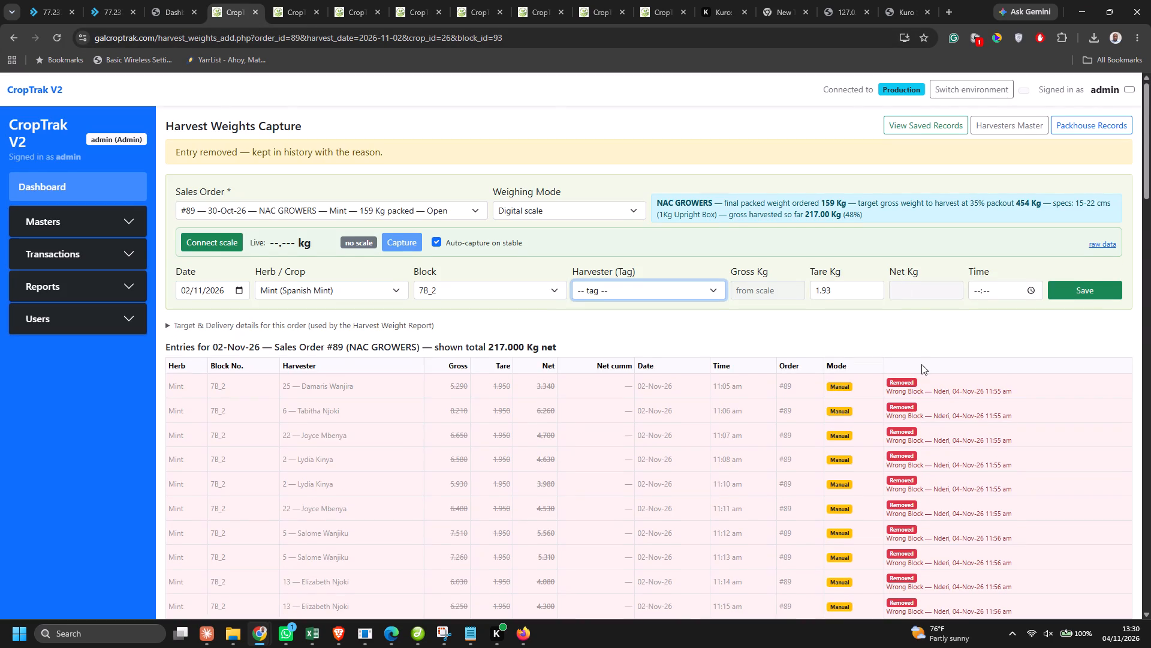
scroll(921, 364, down, 5)
click(904, 296)
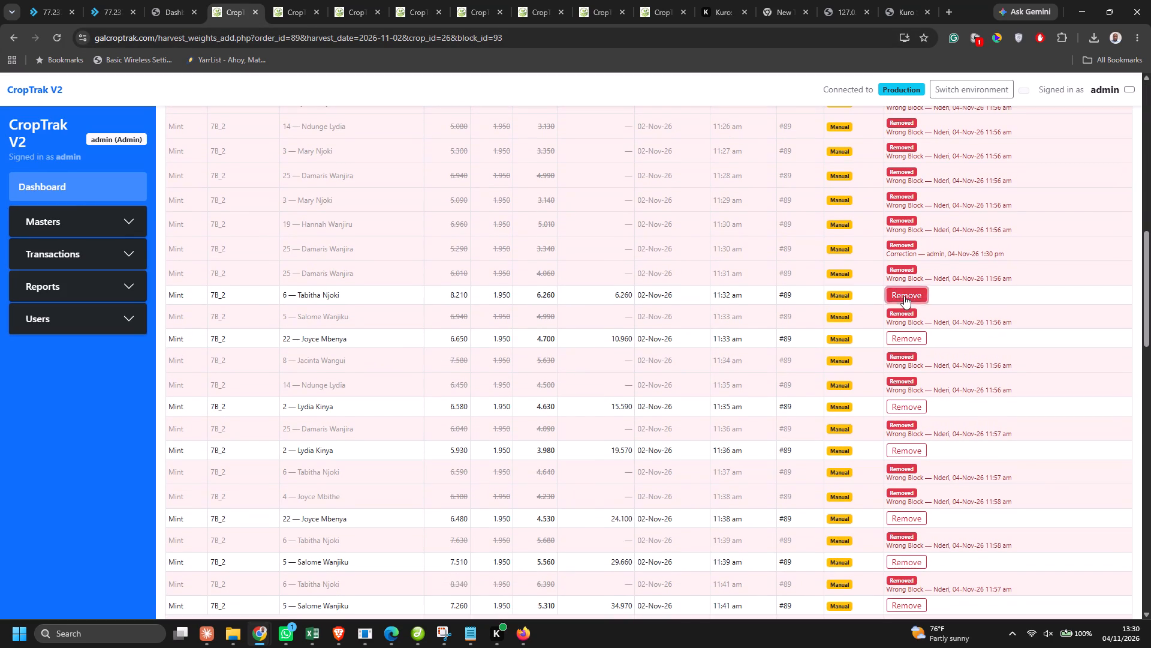
key(ctrl+v)
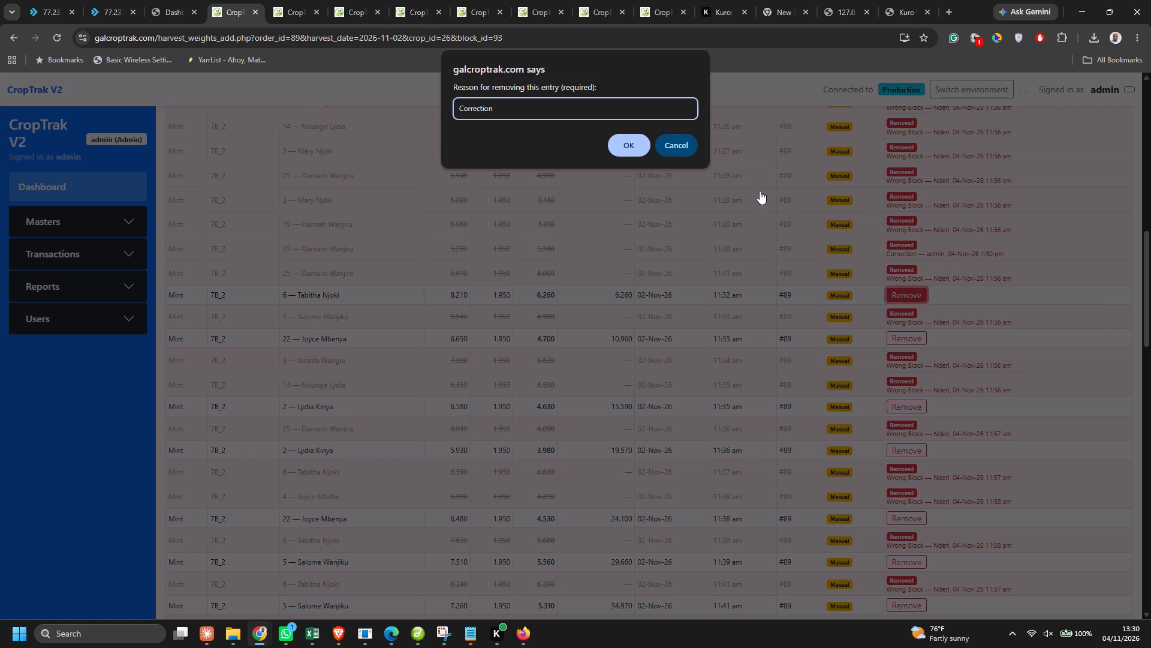
click(636, 149)
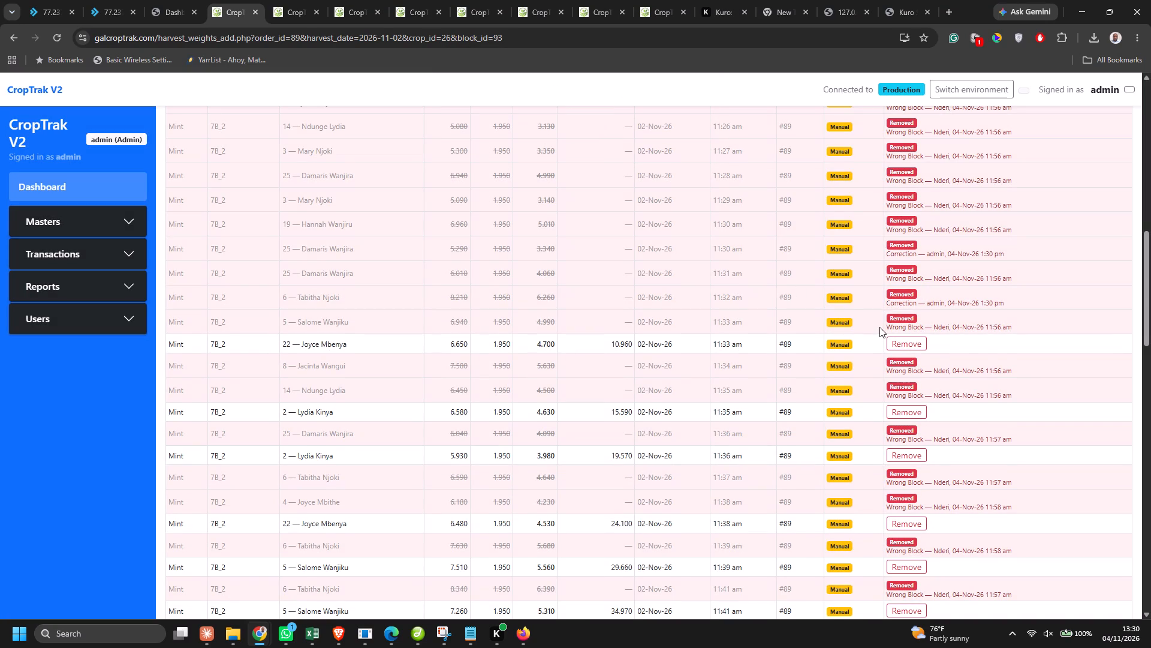
click(902, 345)
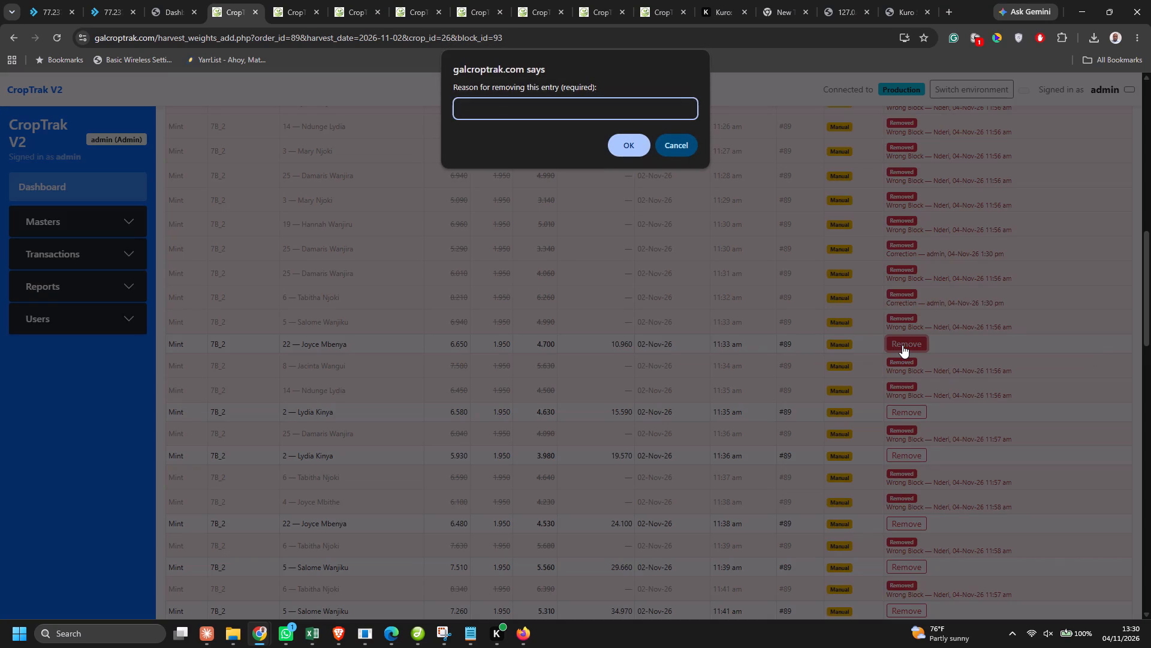
key(ctrl+v)
click(626, 145)
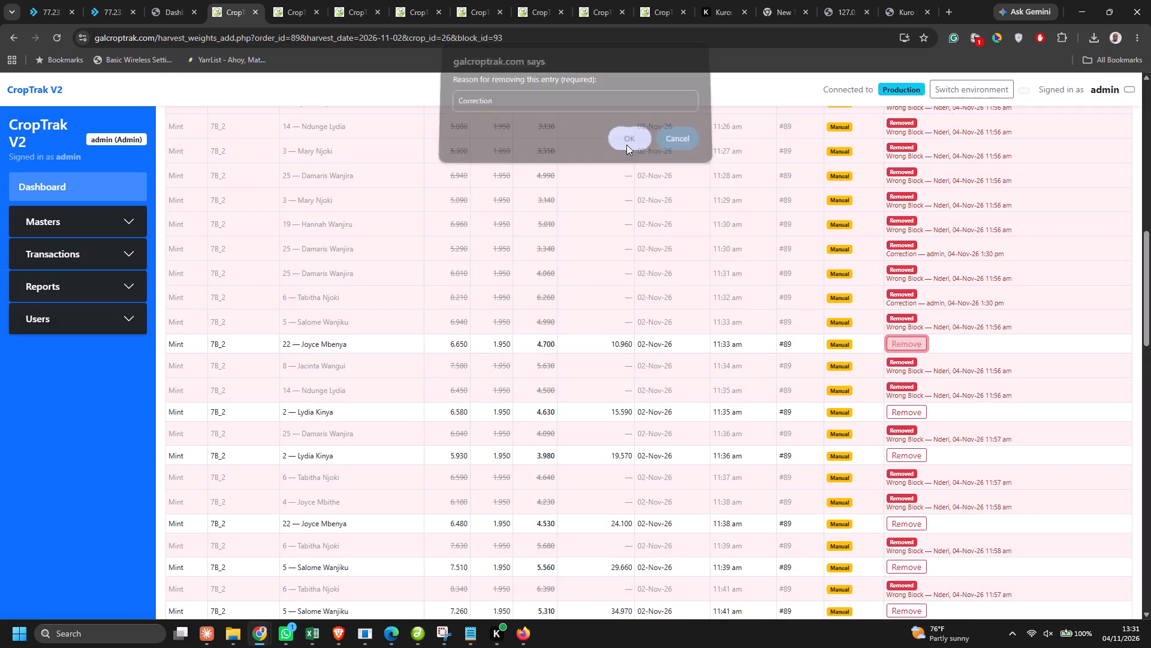
Remove the active tag 2 entries at 11:35 and 11:36 am and the tag 22 entry at 11:38 am, with the reason "Correction".
click(902, 418)
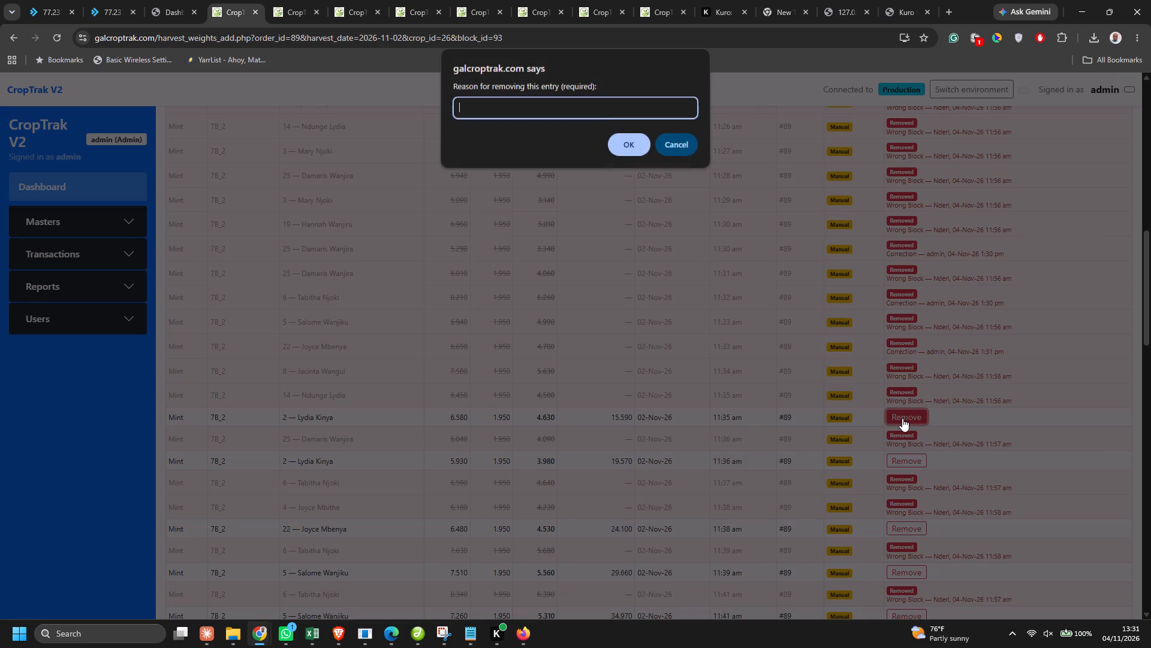
key(ctrl+v)
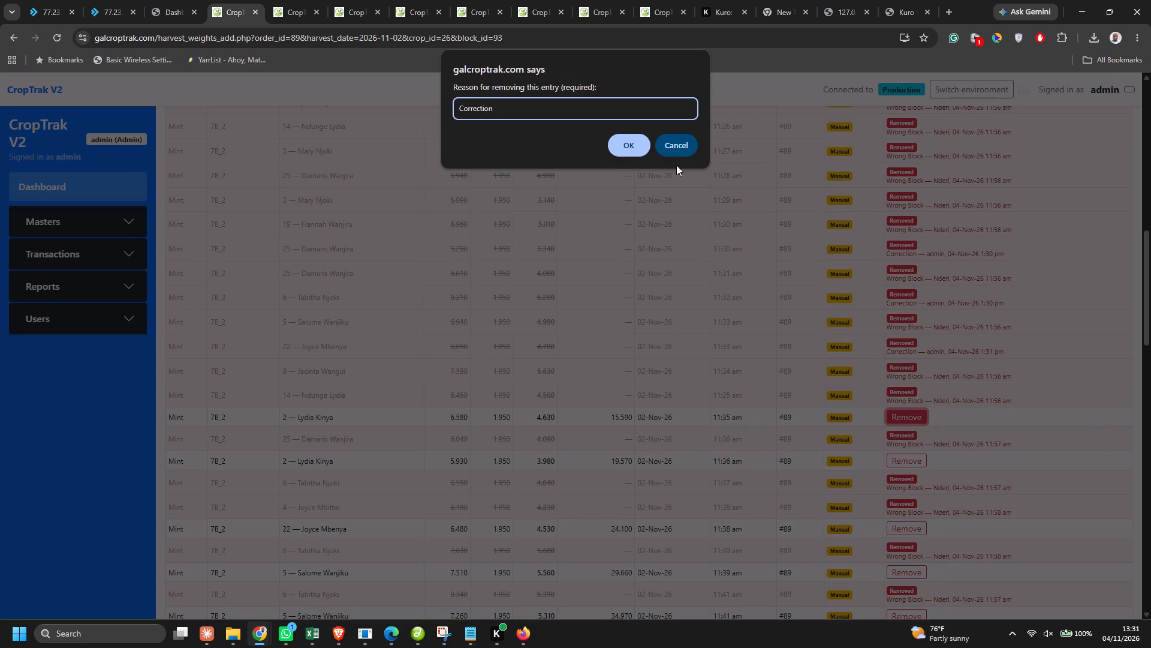
click(633, 143)
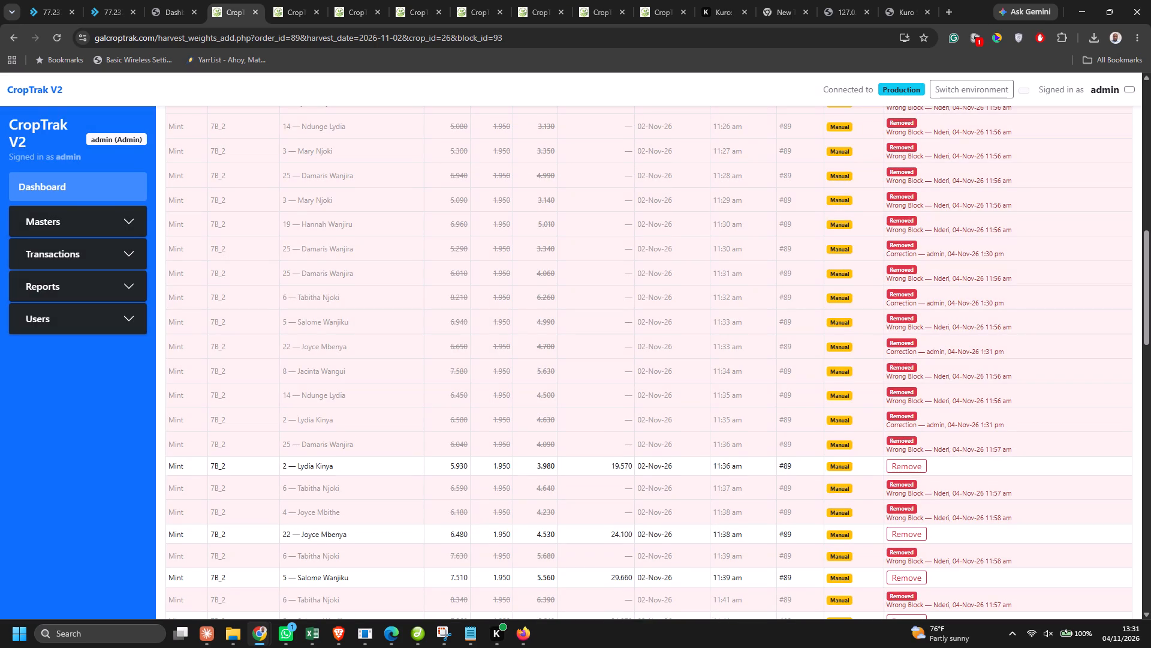
click(908, 467)
key(ctrl+v)
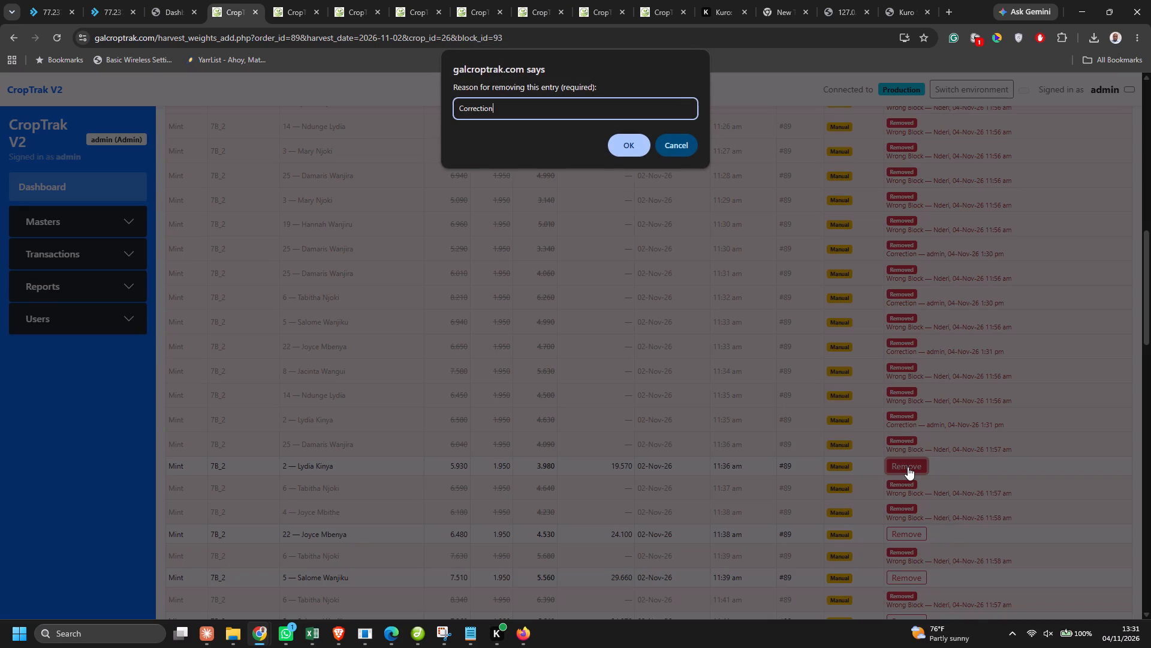
key(Return)
scroll(908, 467, down, 3)
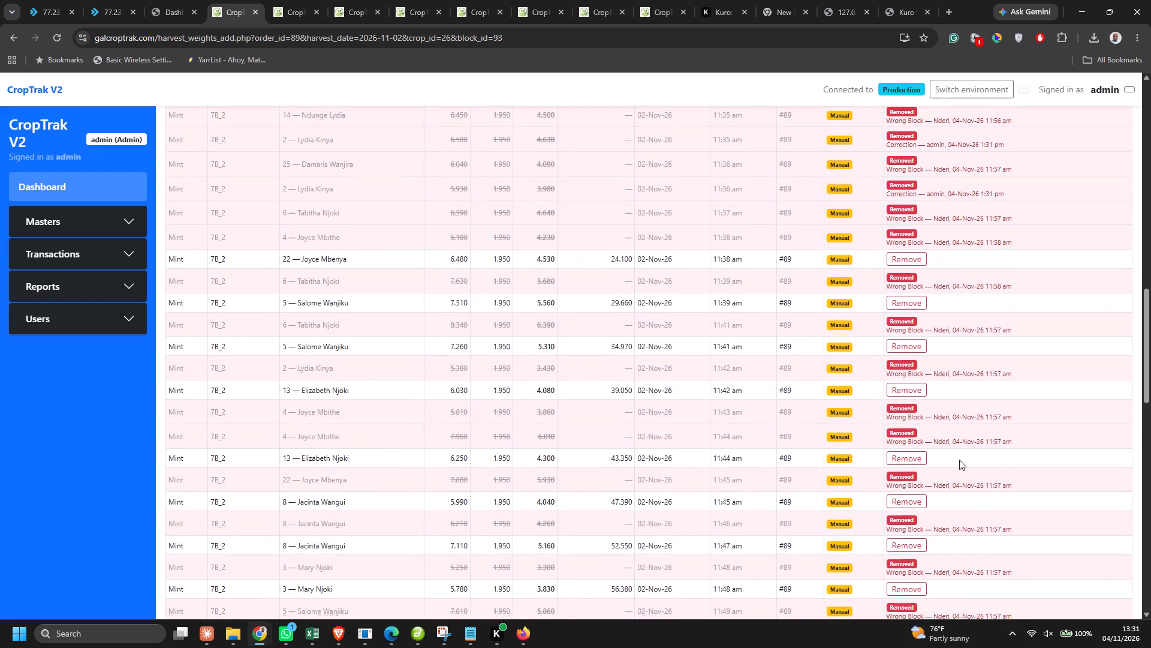
click(903, 254)
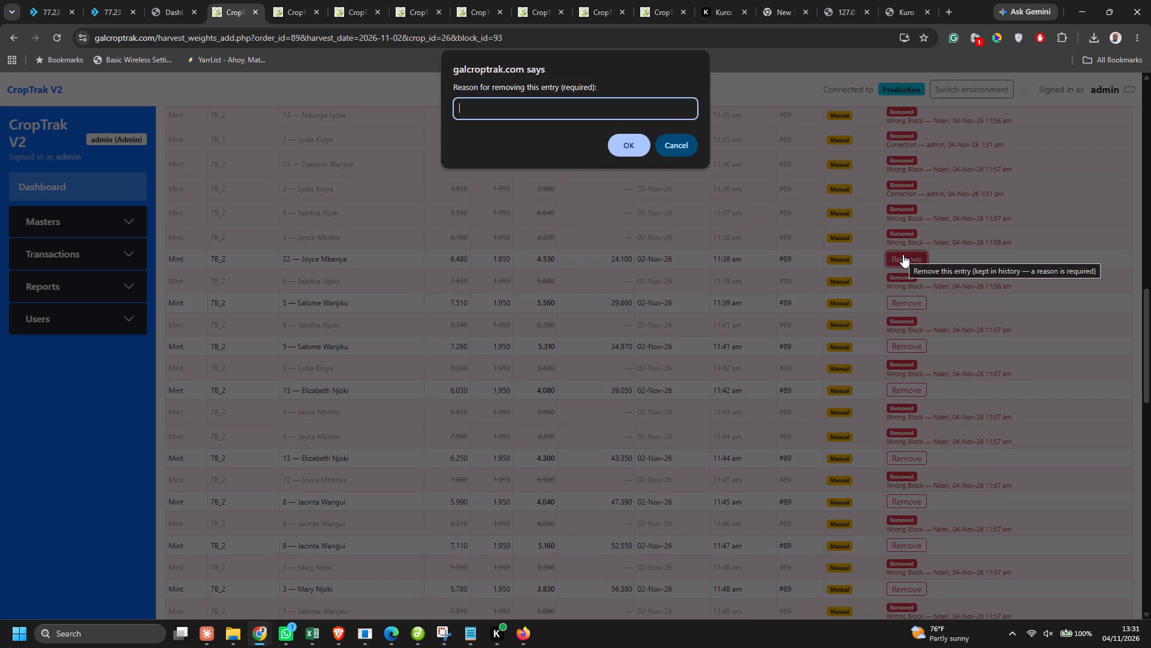
key(ctrl+v)
key(Return)
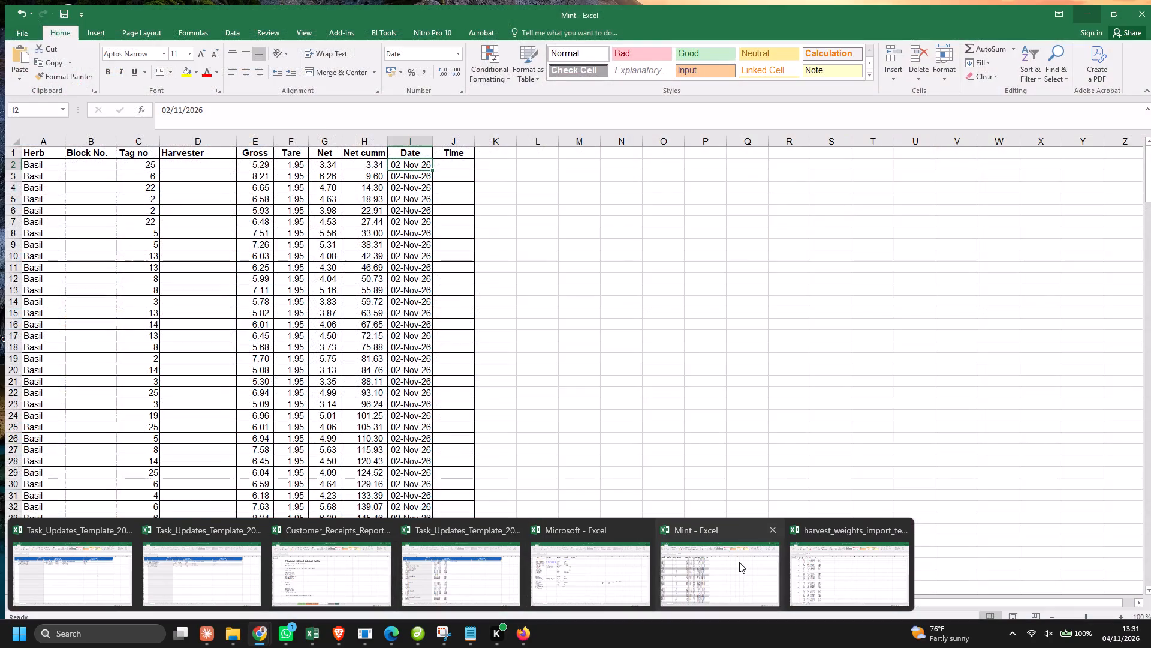
Switch to the harvest_weights_import_template (7) workbook in Excel and check the date column from E2 down to its last row.
click(821, 577)
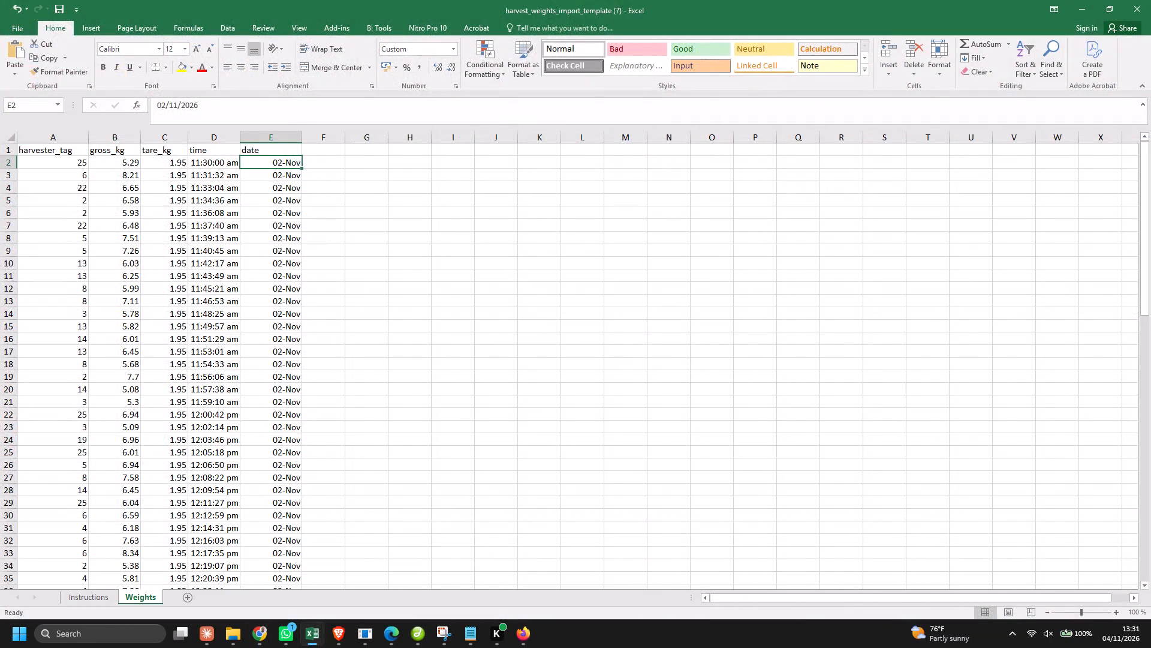
key(ctrl+shift+Down)
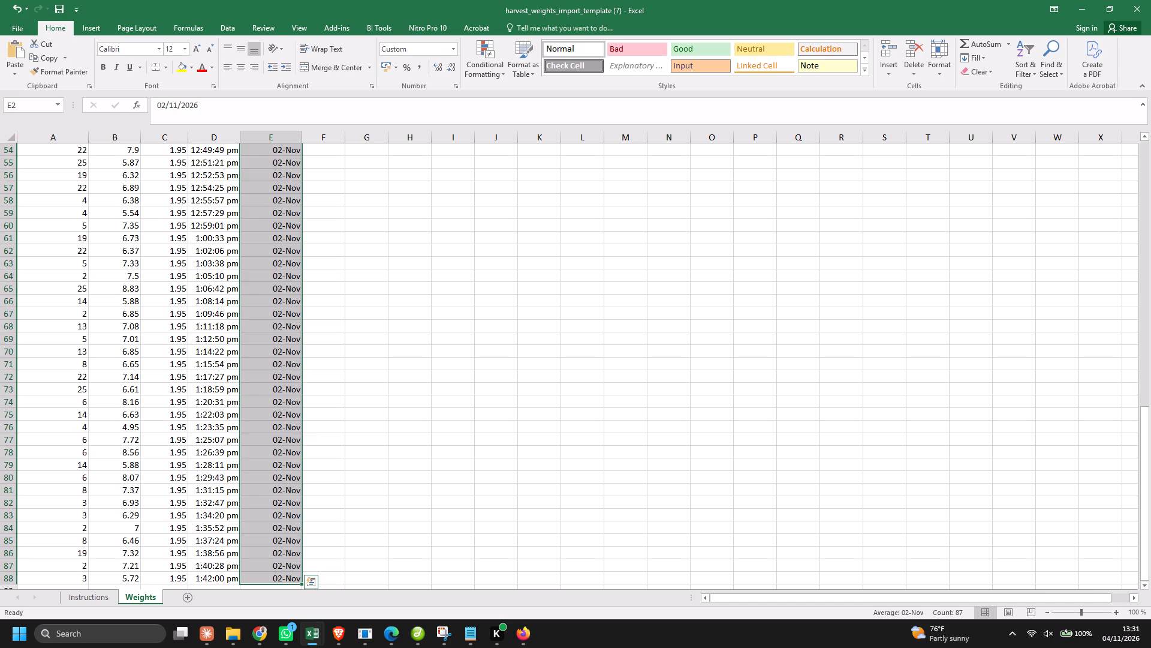
click(1081, 13)
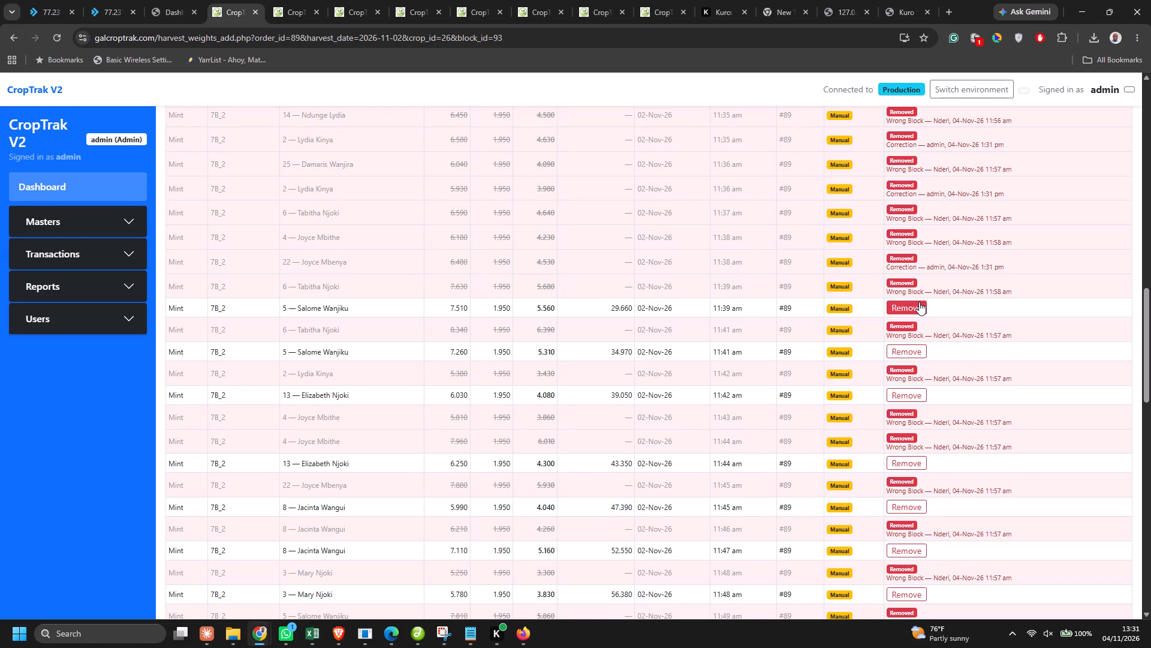
Back in CropTrak, remove the active tag 5 entries at 11:39 and 11:41 am and tag 13 entry at 11:42 am, reason "Correction".
click(919, 304)
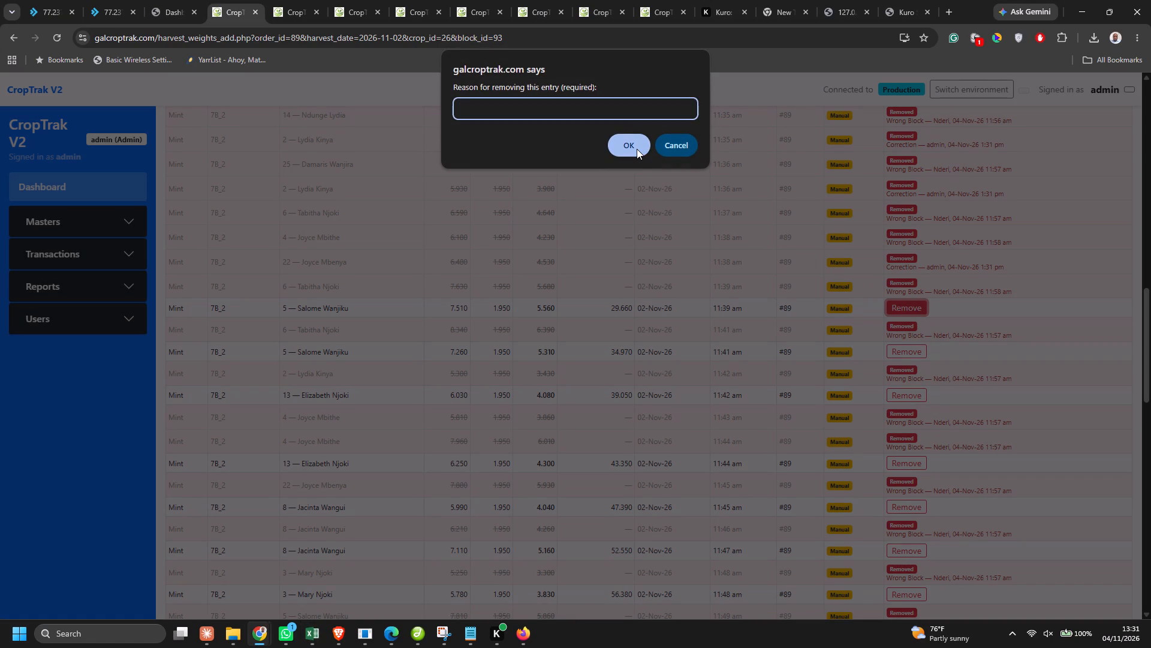
key(ctrl+v)
key(Return)
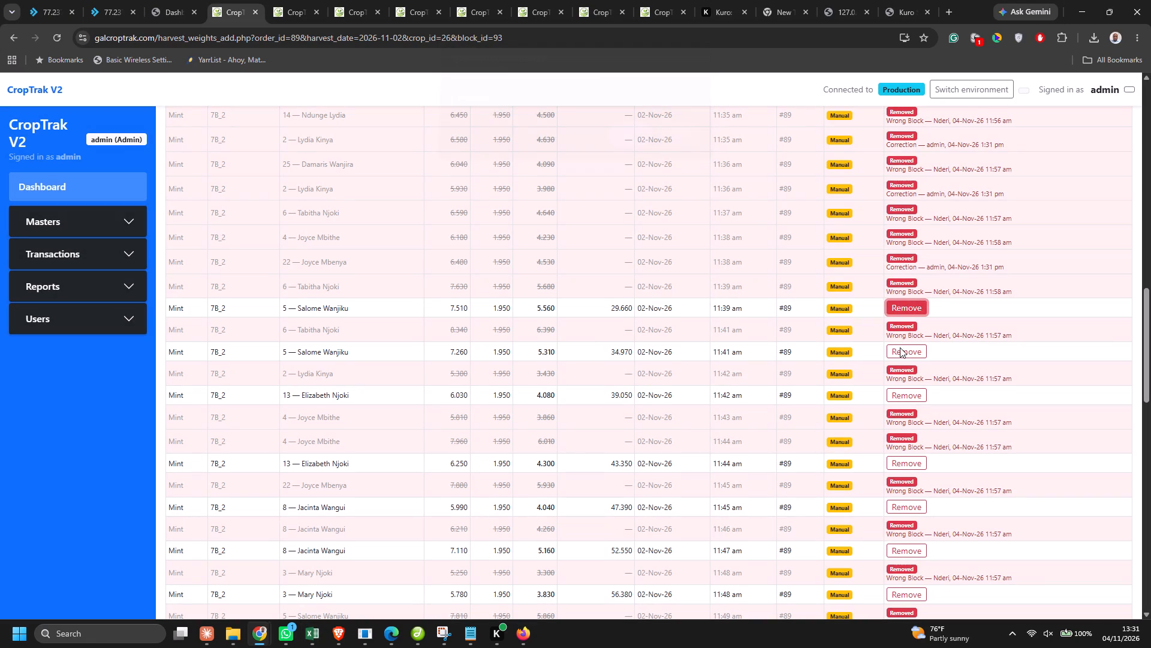
click(907, 364)
click(904, 356)
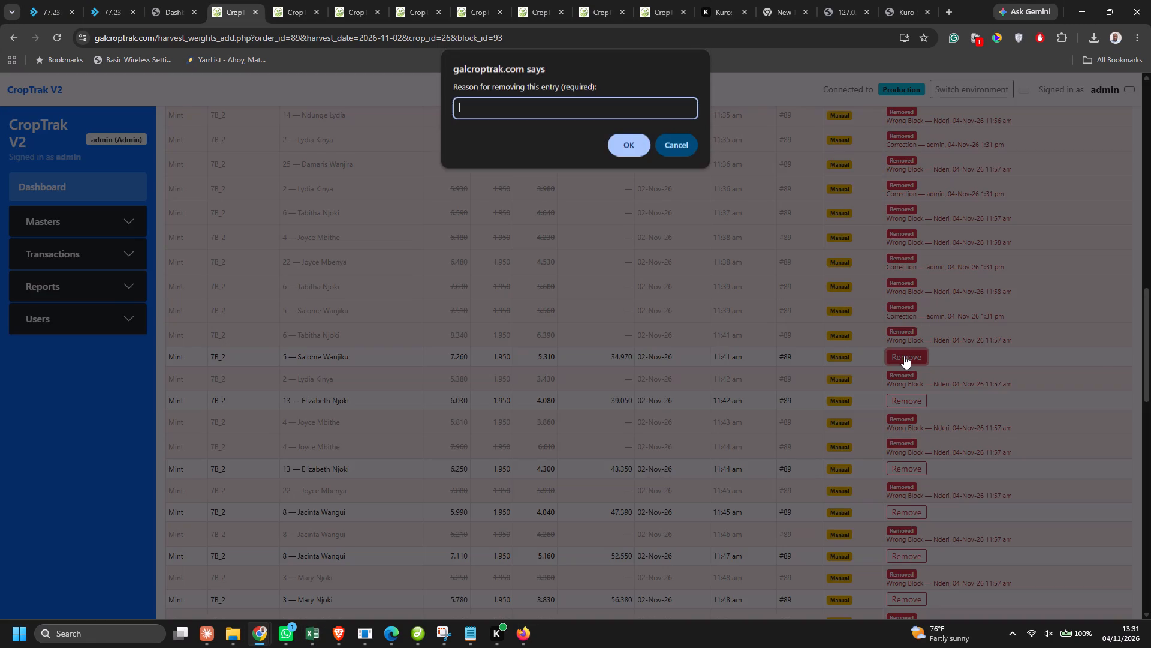
key(ctrl+v)
key(Return)
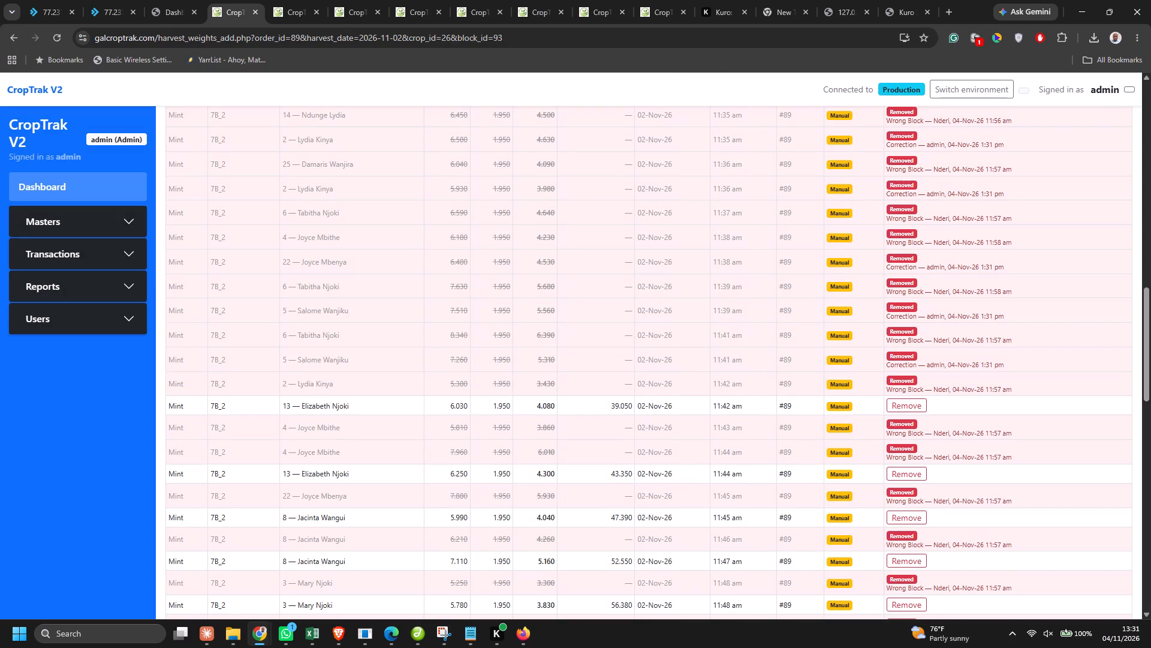
click(909, 407)
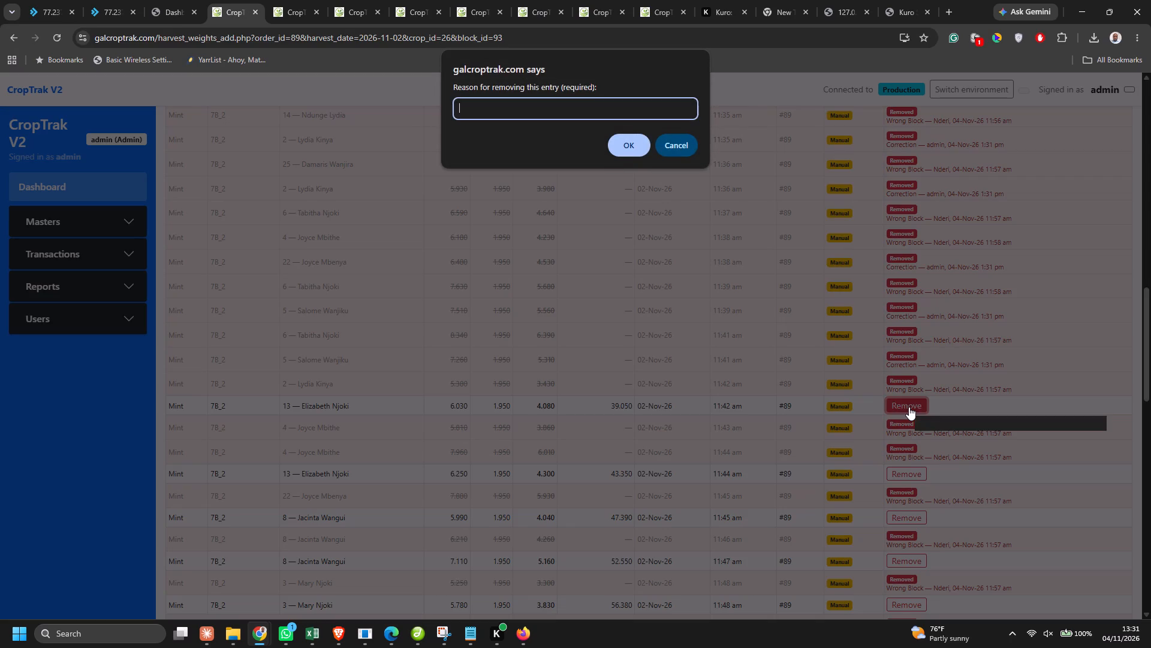
key(ctrl+v)
key(Return)
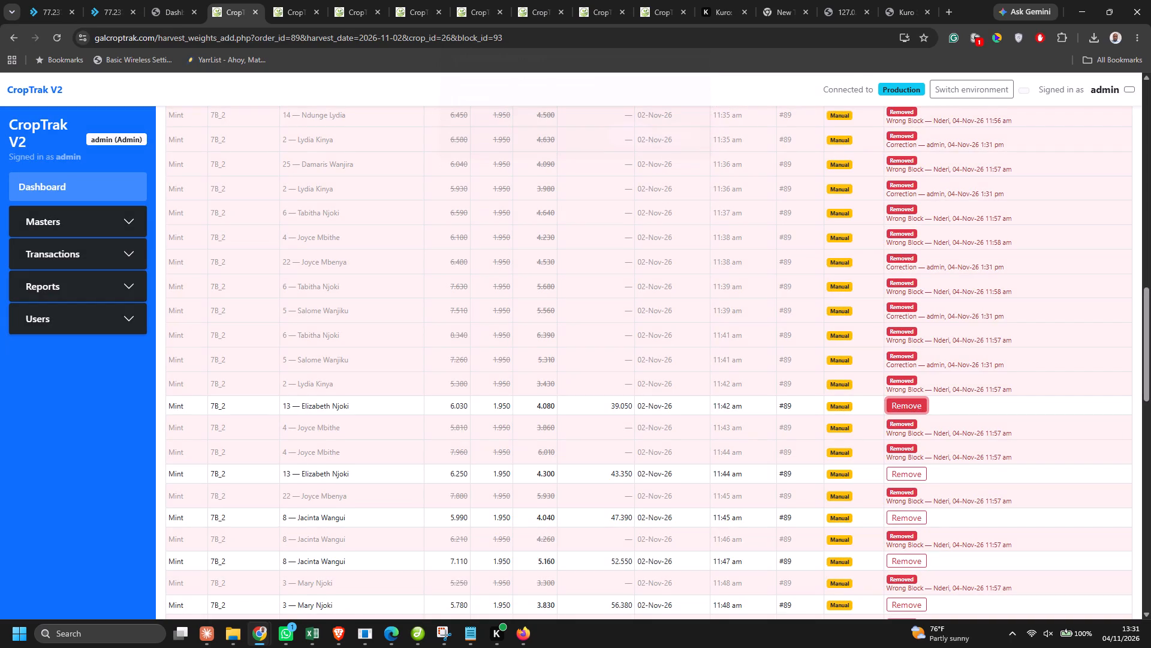
Remove the active tag 13 entry at 11:44 am and the tag 8 entries at 11:45 and 11:47 am, with the reason "Correction".
click(918, 481)
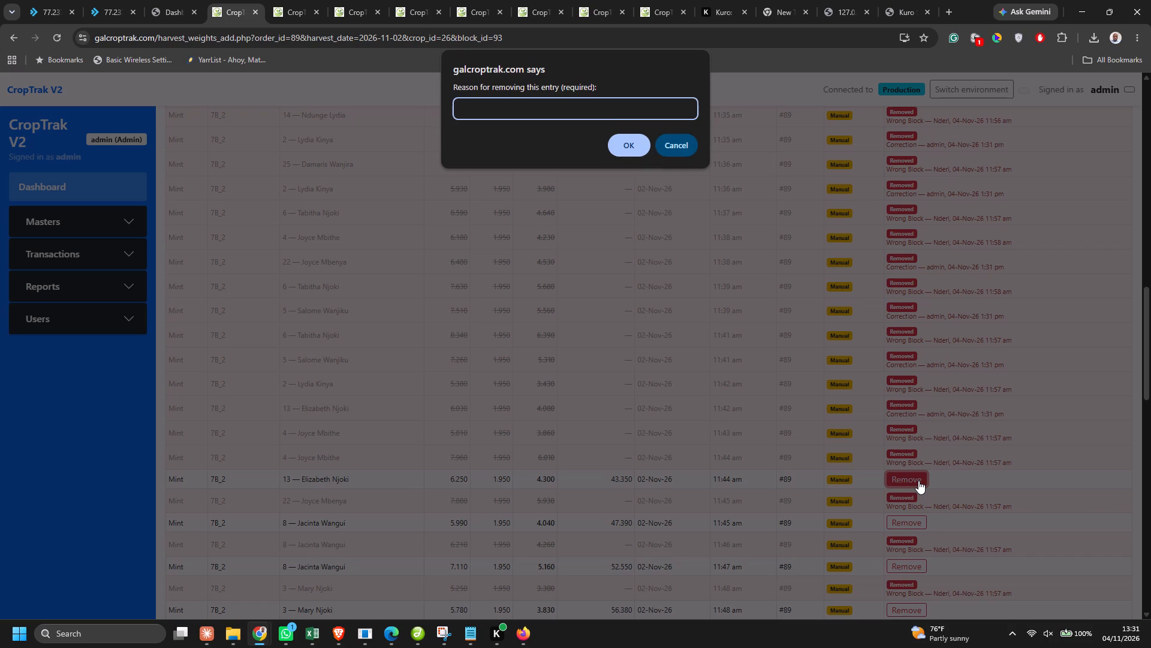
key(ctrl+v)
key(Return)
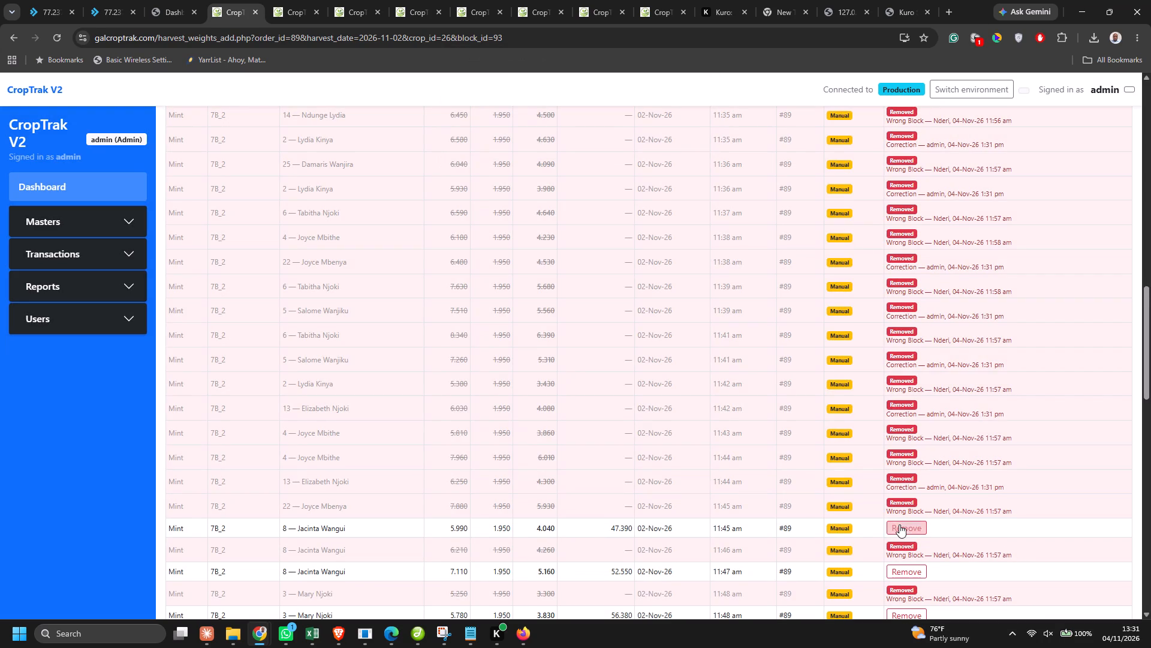
click(900, 529)
key(ctrl+v)
key(Return)
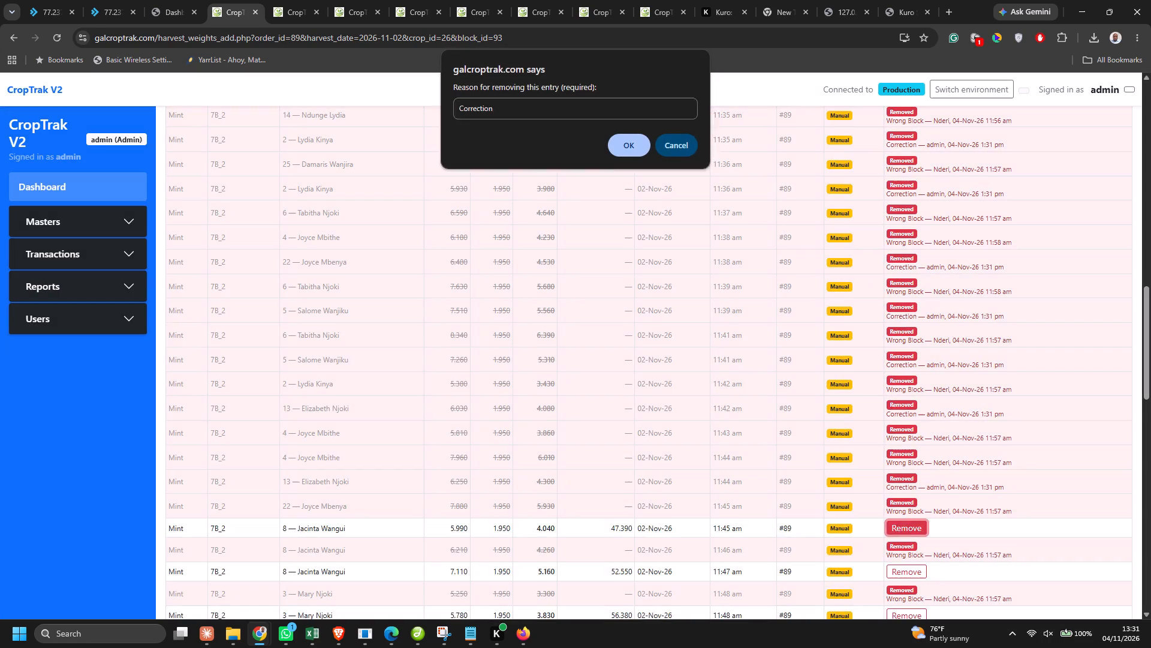
click(902, 572)
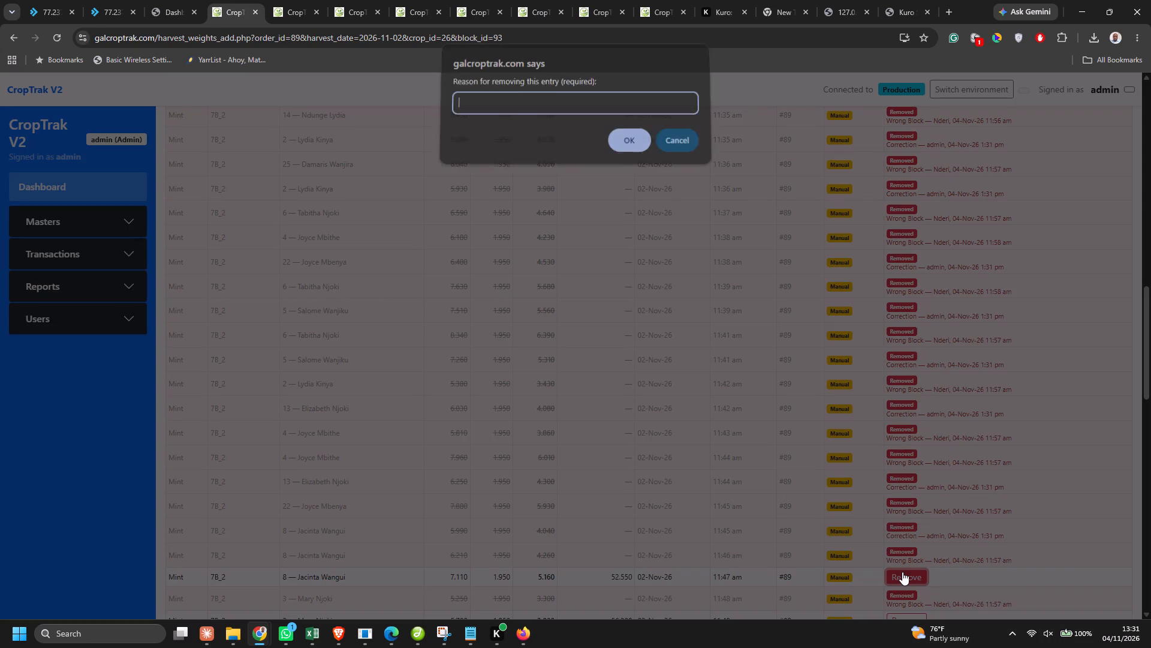
key(ctrl+v)
key(Return)
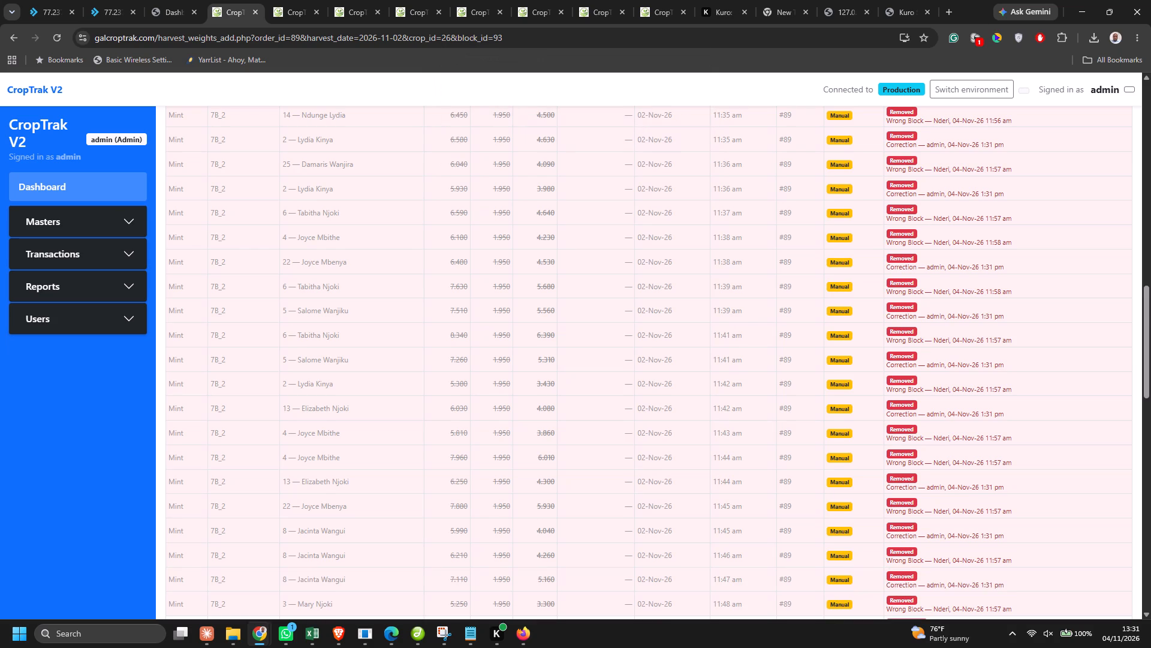
Remove the active tag 3 entry at 11:48 am, tag 13 entry at 11:50 am and tag 14 entry at 11:51 am, reason "Correction".
scroll(902, 572, down, 3)
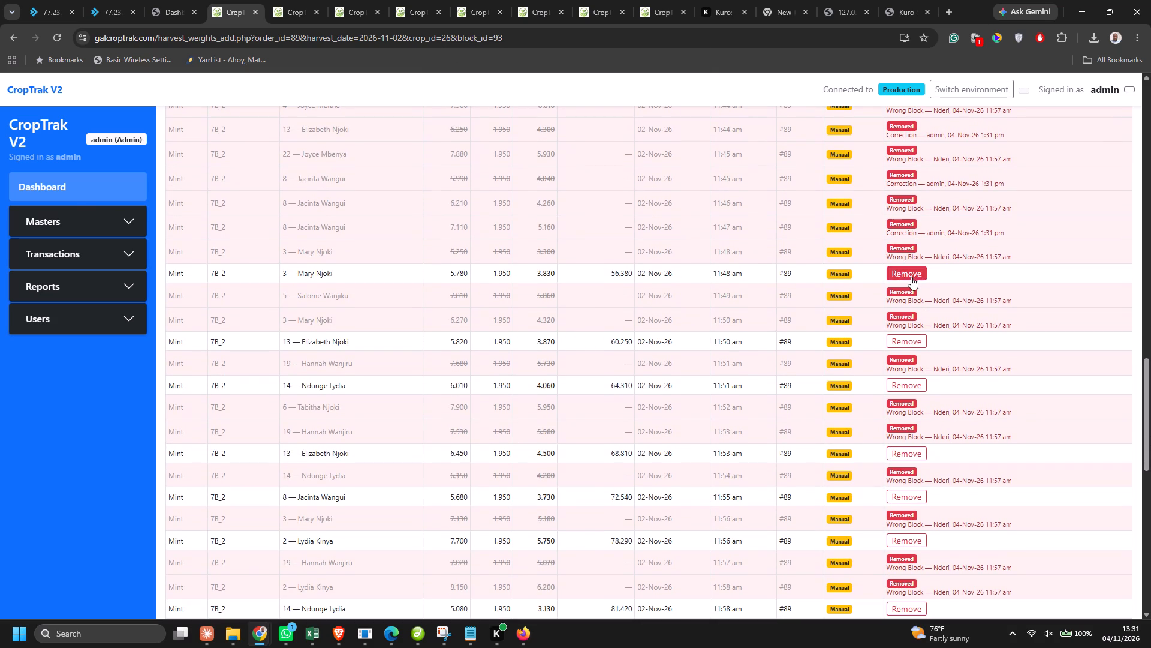
click(911, 277)
key(ctrl+v)
key(Return)
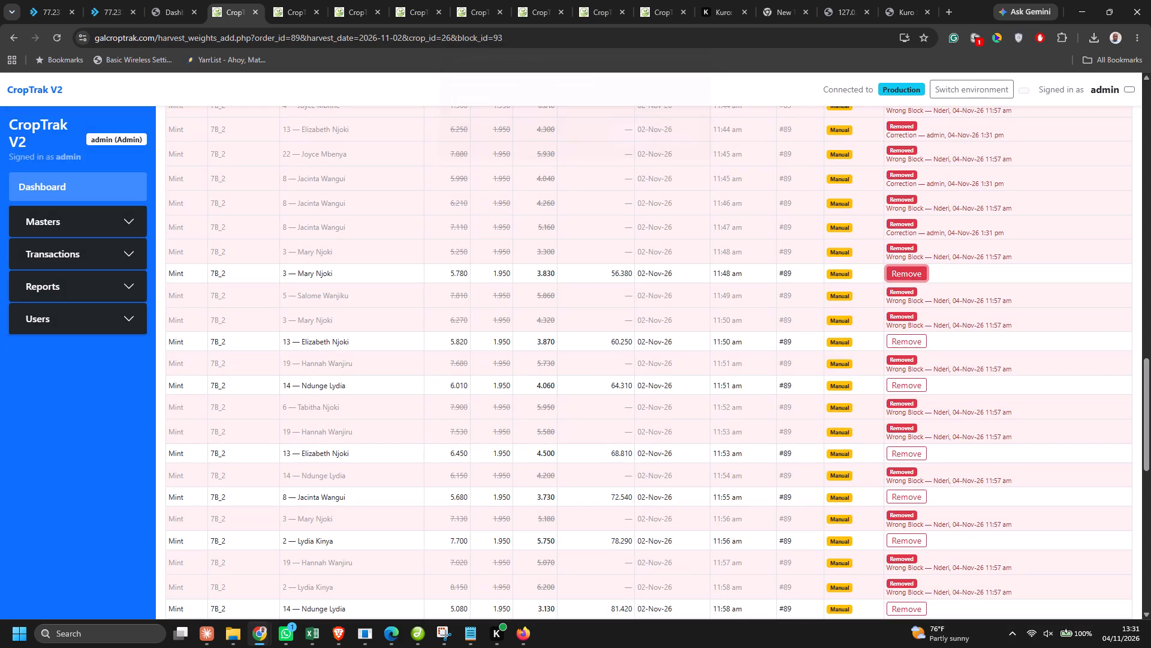
click(894, 344)
key(ctrl+v)
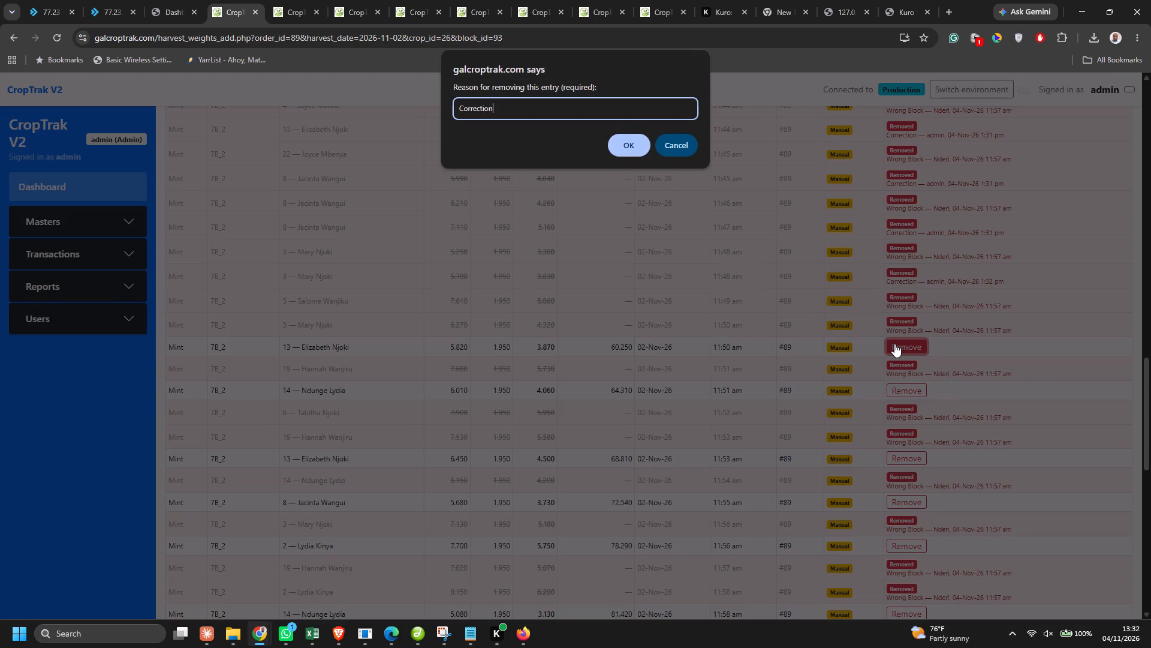
key(Return)
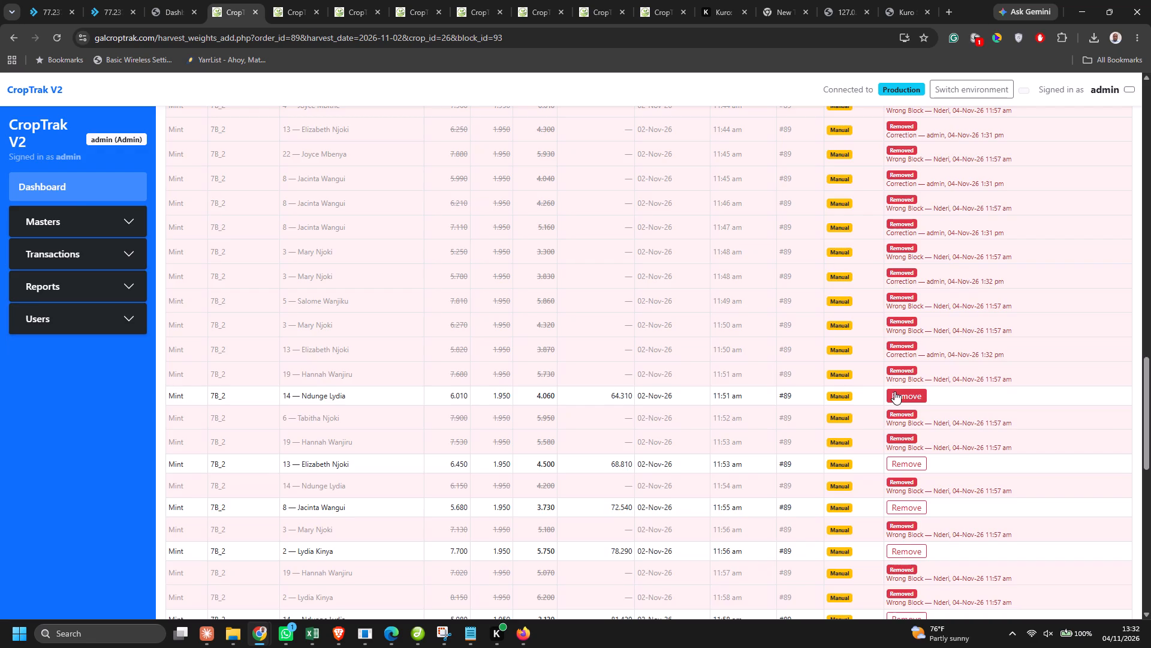
click(894, 391)
key(ctrl+v)
key(Return)
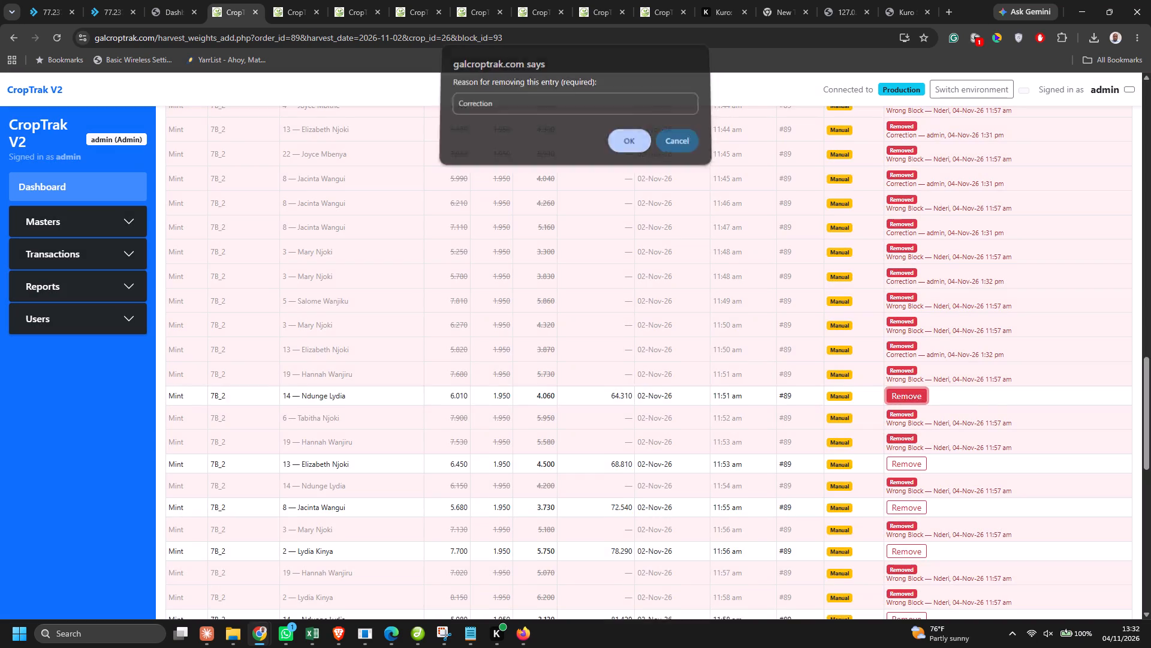
Remove the active tag 13 entry at 11:53 am, tag 8 entry at 11:55 am and tag 2 entry at 11:56 am, reason "Correction".
click(901, 468)
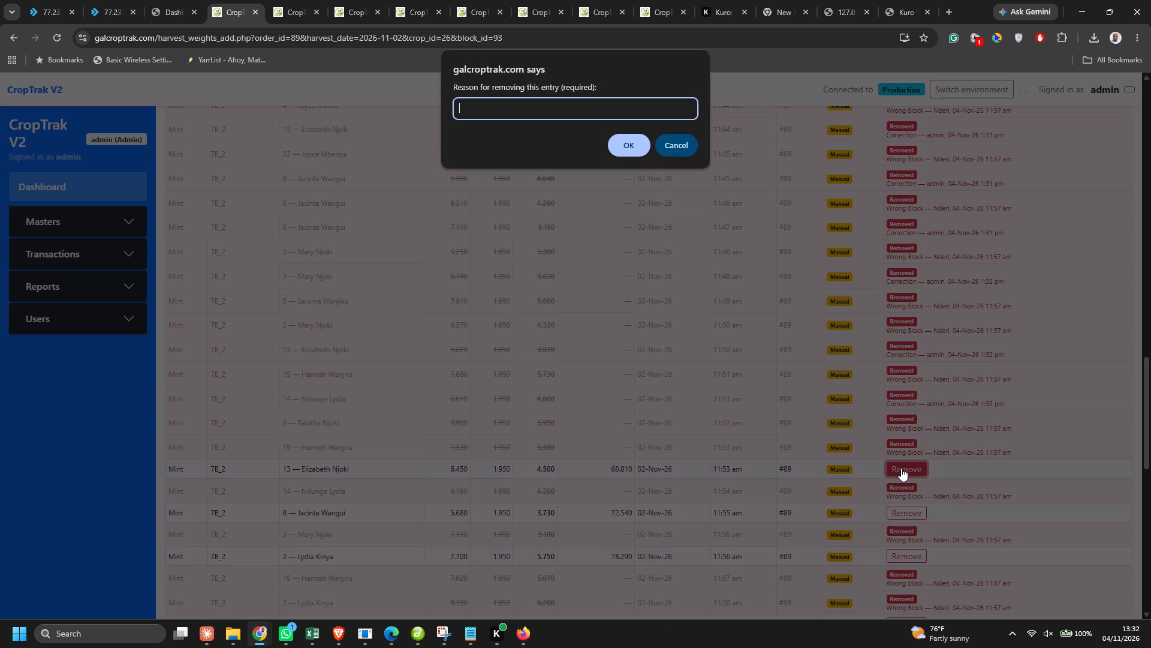
key(ctrl+v)
key(Return)
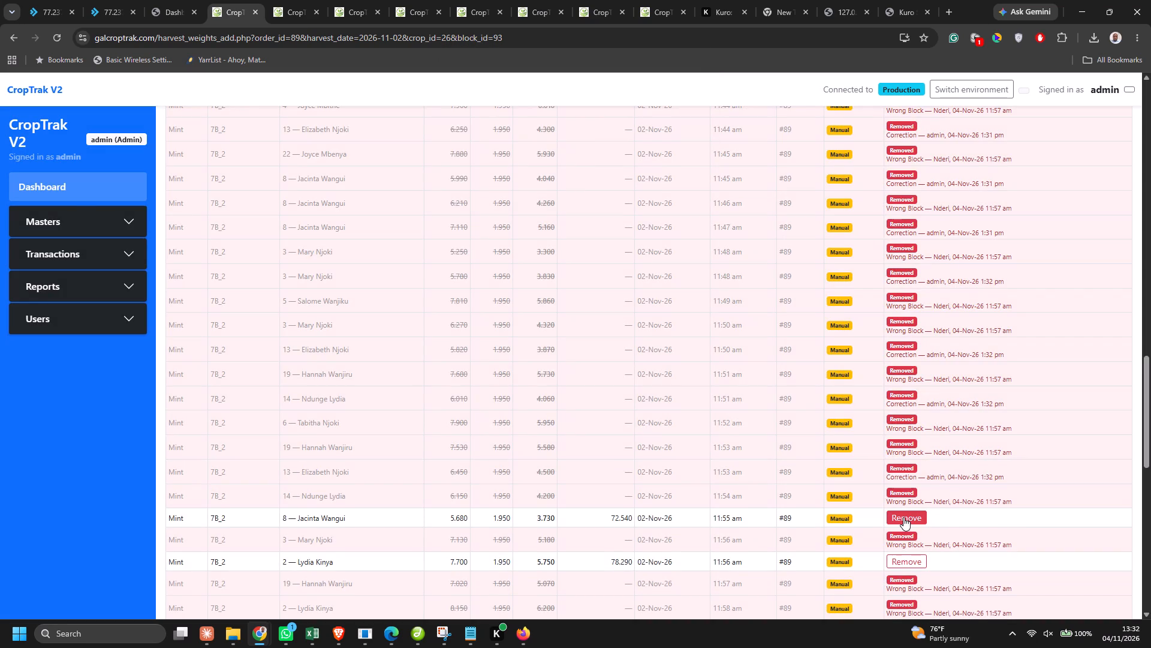
click(903, 517)
key(ctrl+v)
key(Return)
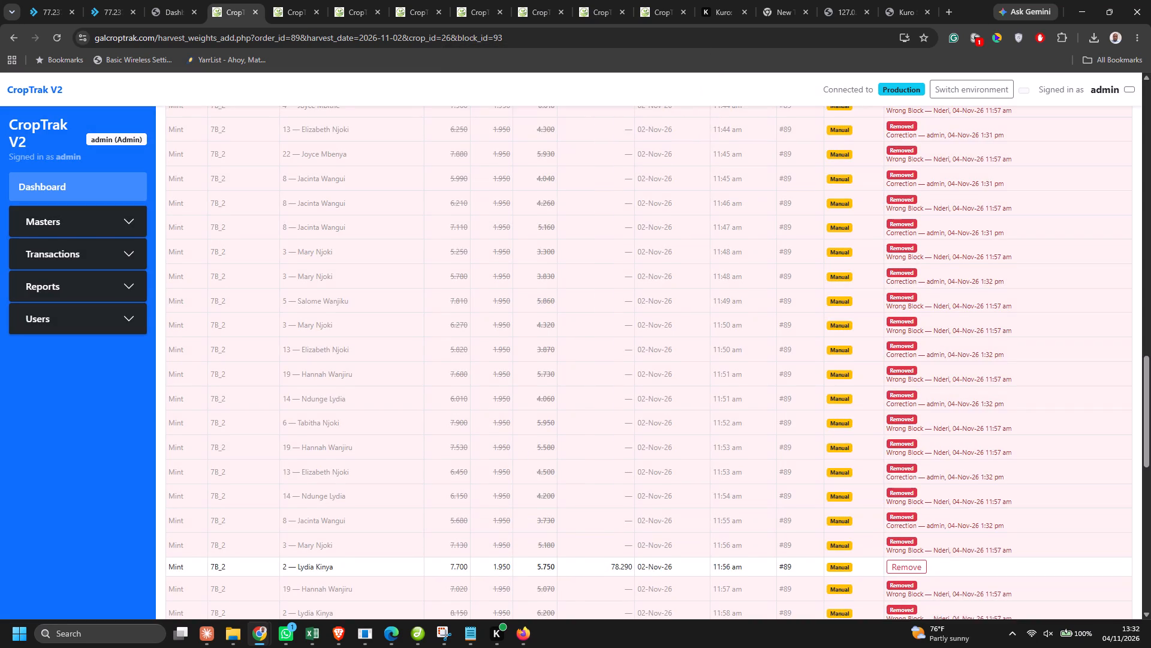
scroll(903, 517, down, 3)
click(907, 373)
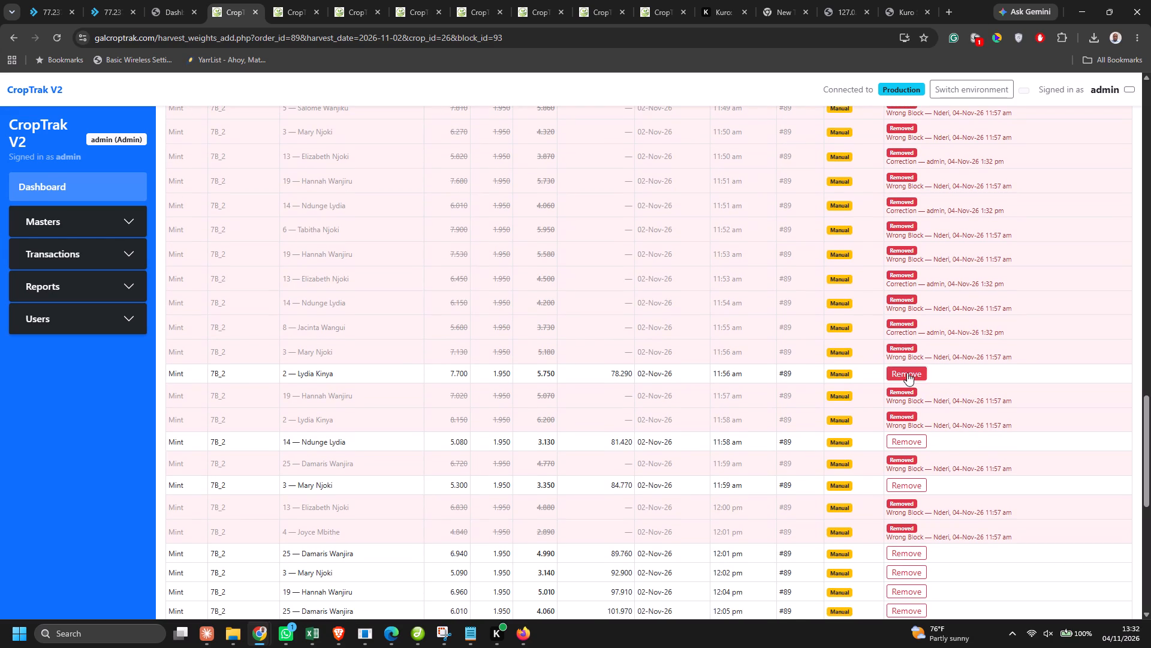
key(ctrl+v)
key(Return)
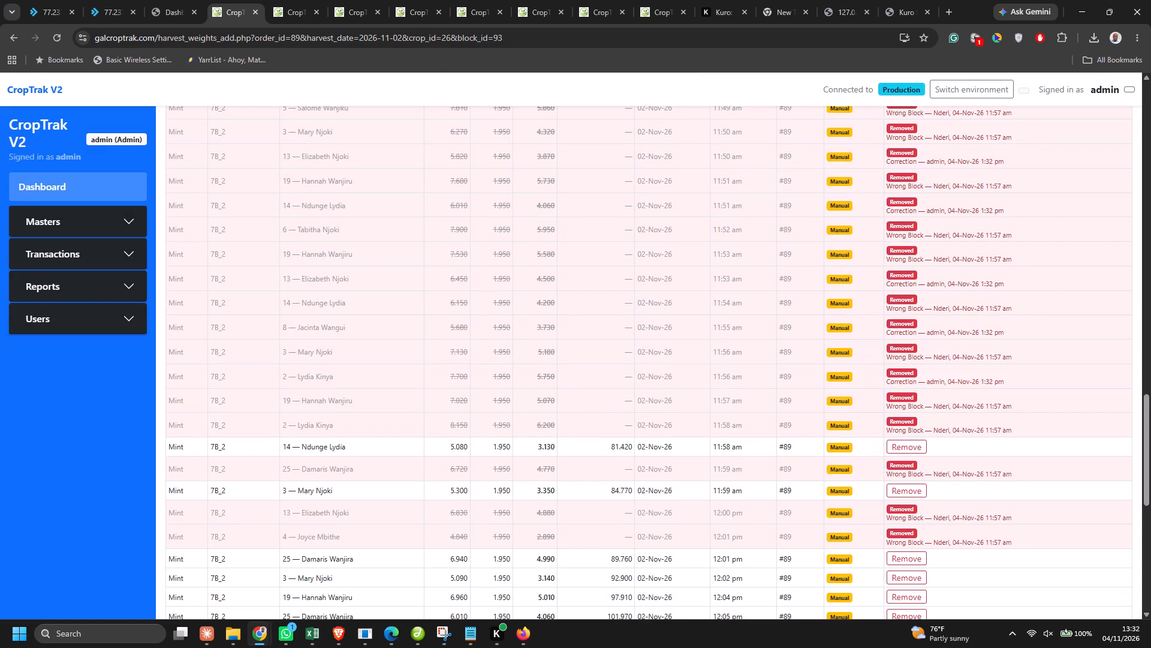
Remove the active tag 14 entry at 11:58 am, tag 3 entry at 11:59 am and tag 25 entry at 12:01 pm, reason "Correction".
click(904, 447)
key(ctrl+v)
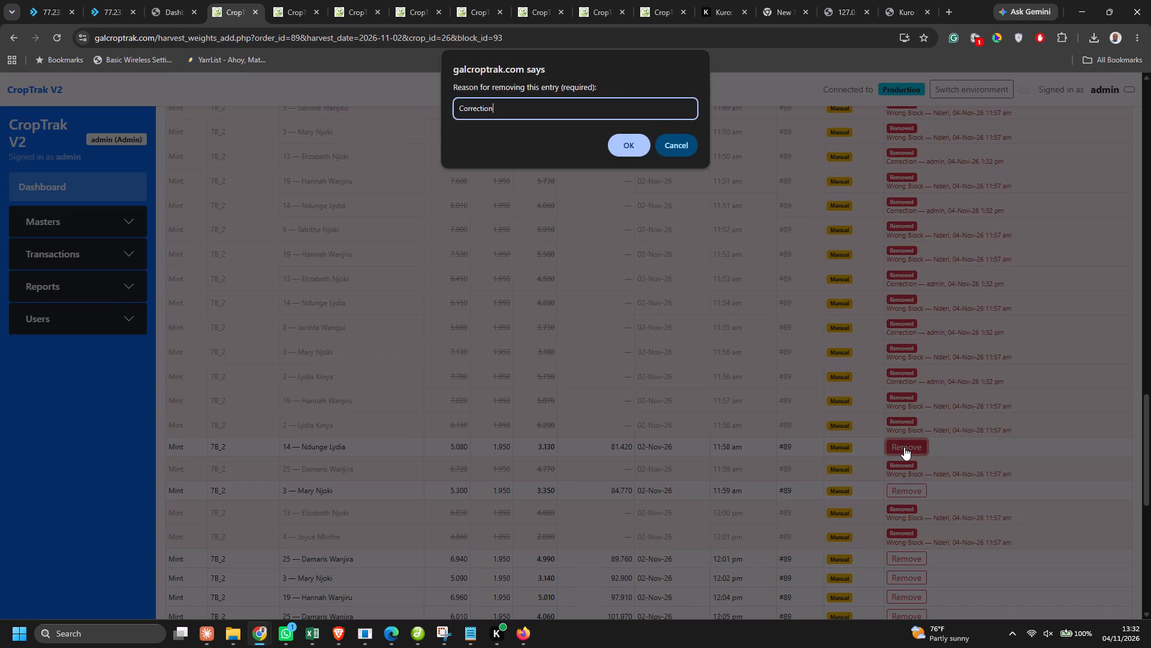
key(Return)
click(903, 497)
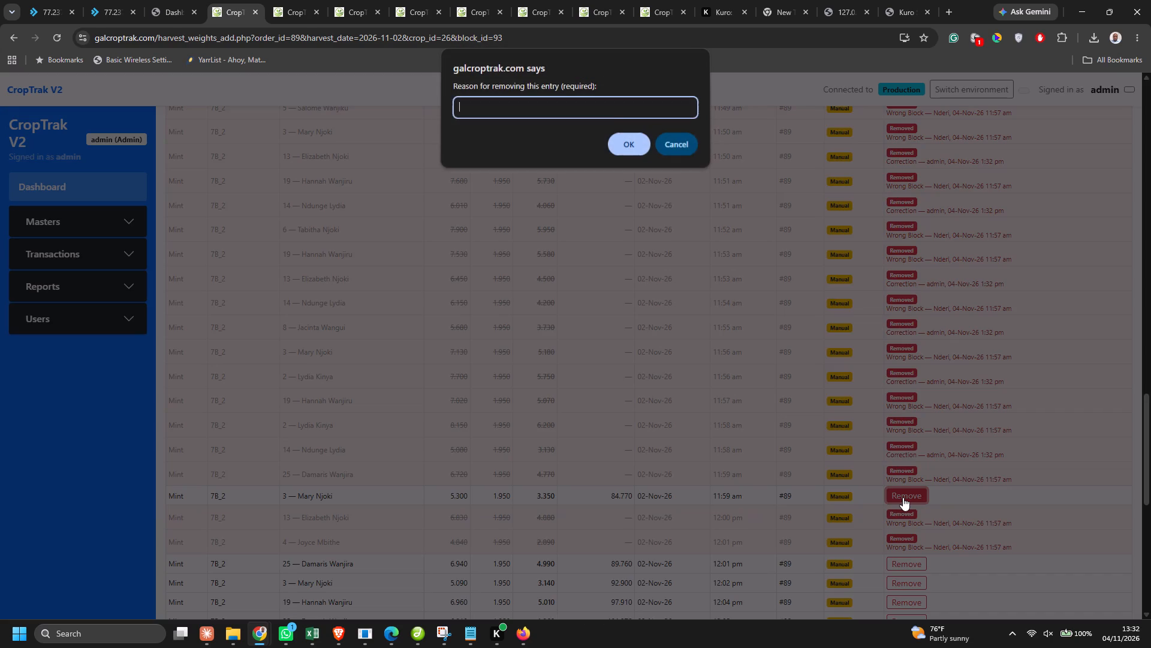
key(ctrl+v)
key(Return)
scroll(903, 497, down, 3)
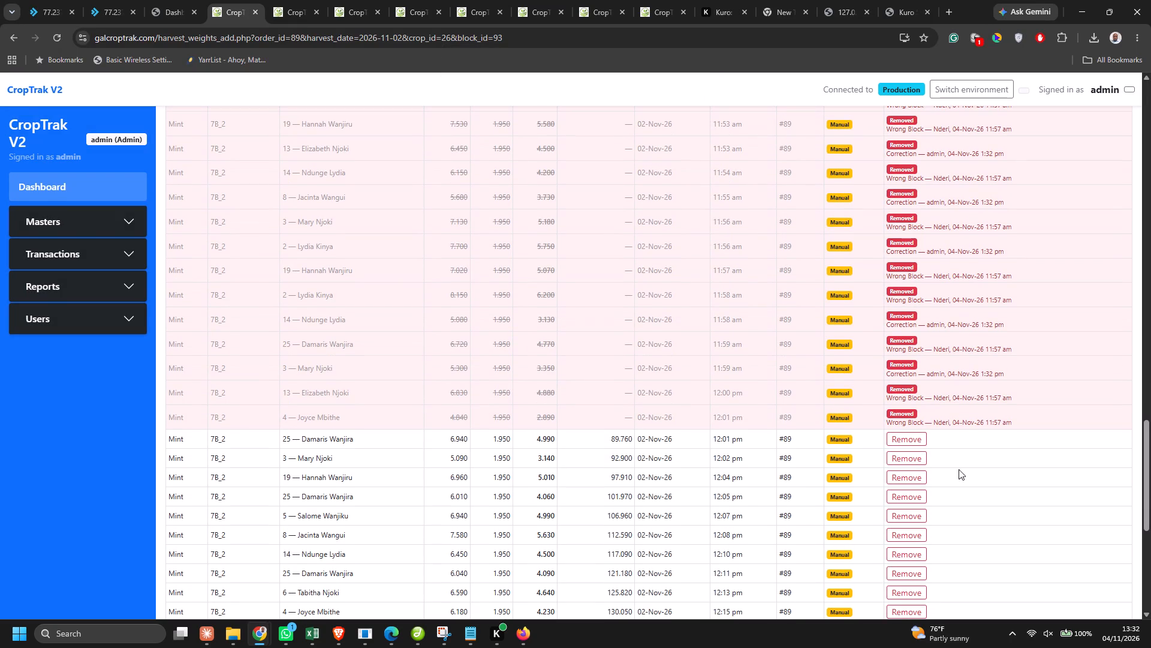
click(902, 441)
key(ctrl+v)
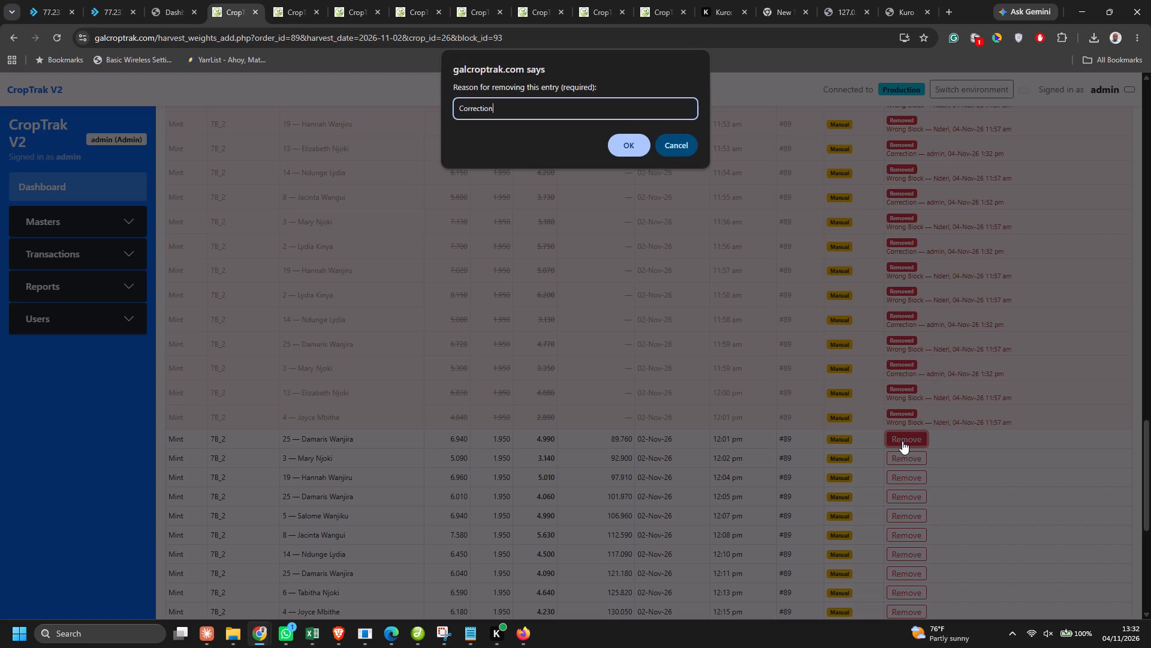
key(Return)
Remove the active tag 3 entry at 12:02 pm and the tag 19 entry at 12:04 pm, with the reason "Correction".
scroll(902, 441, down, 3)
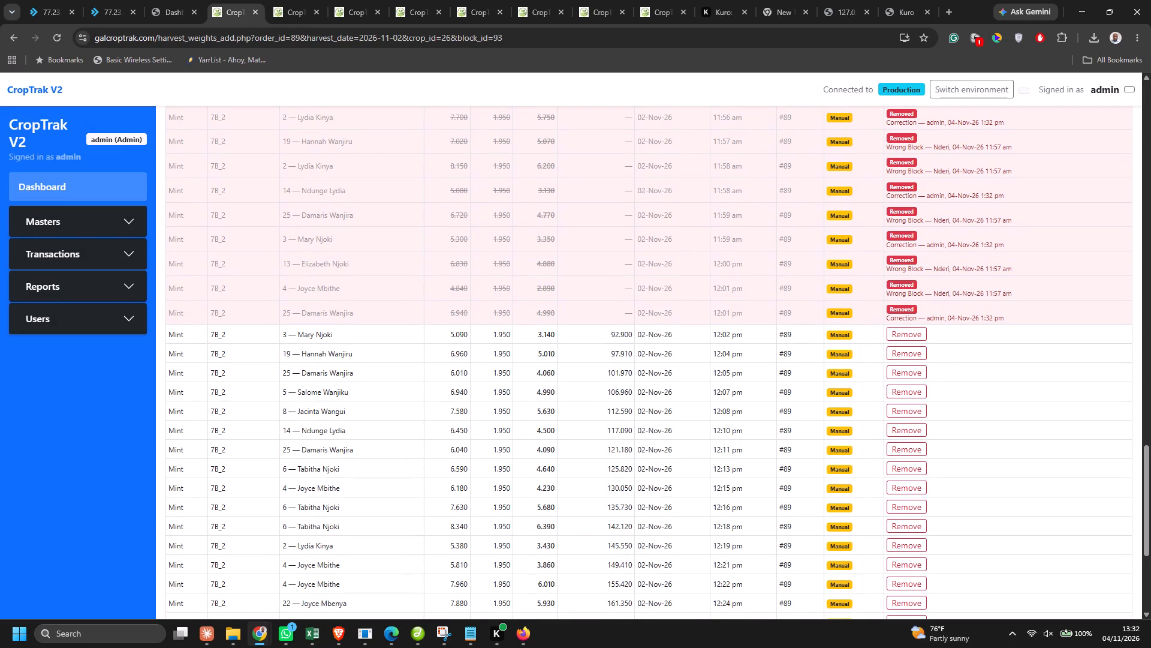
click(905, 333)
key(ctrl+v)
key(Return)
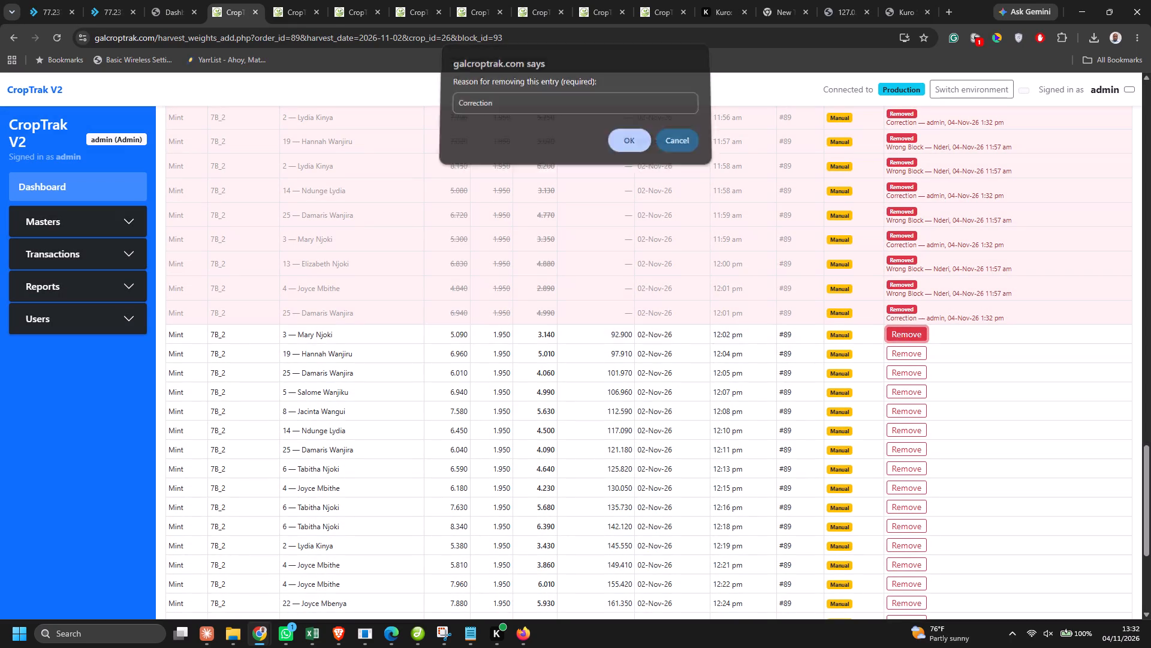
click(902, 357)
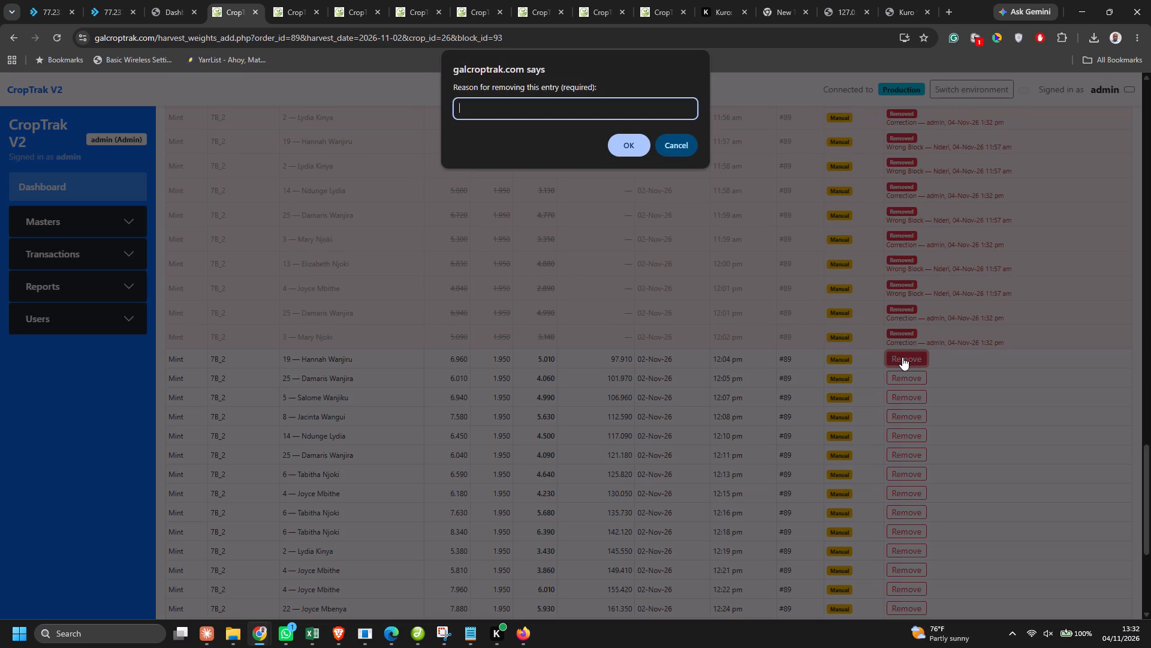
key(ctrl+v)
key(Return)
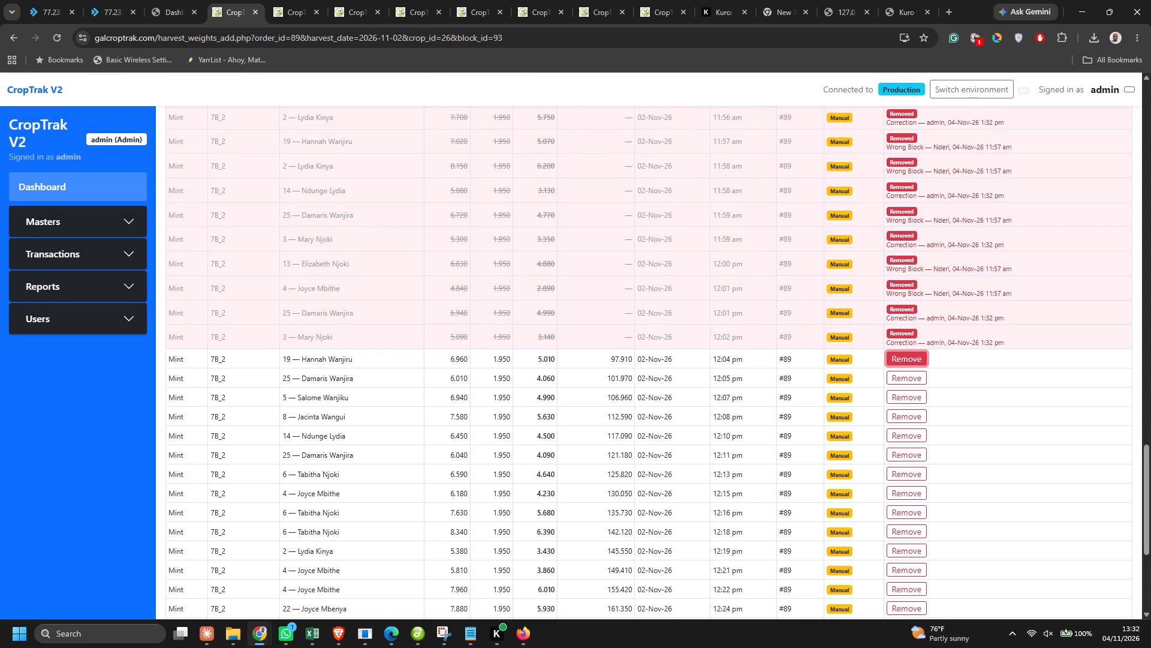
Working upward from the end of the entries table, remove the tag 2 entry at 12:41 pm and tag 19 entry at 12:39 pm, reason "Correction".
scroll(900, 383, up, 9)
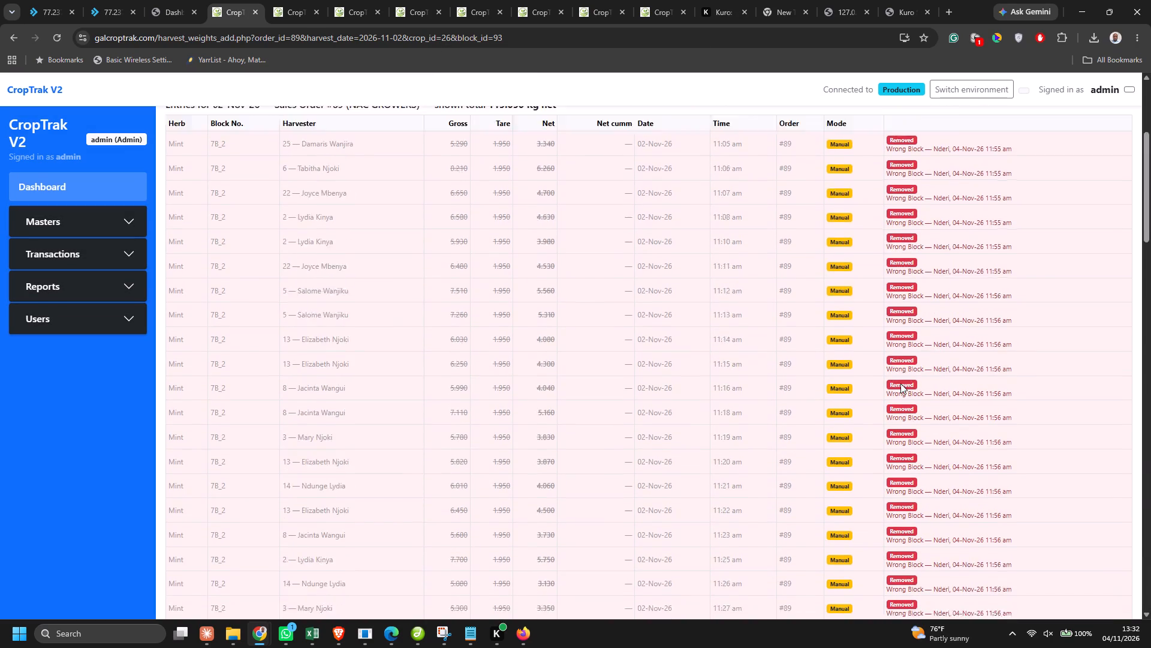
scroll(900, 383, down, 4)
scroll(900, 383, up, 1)
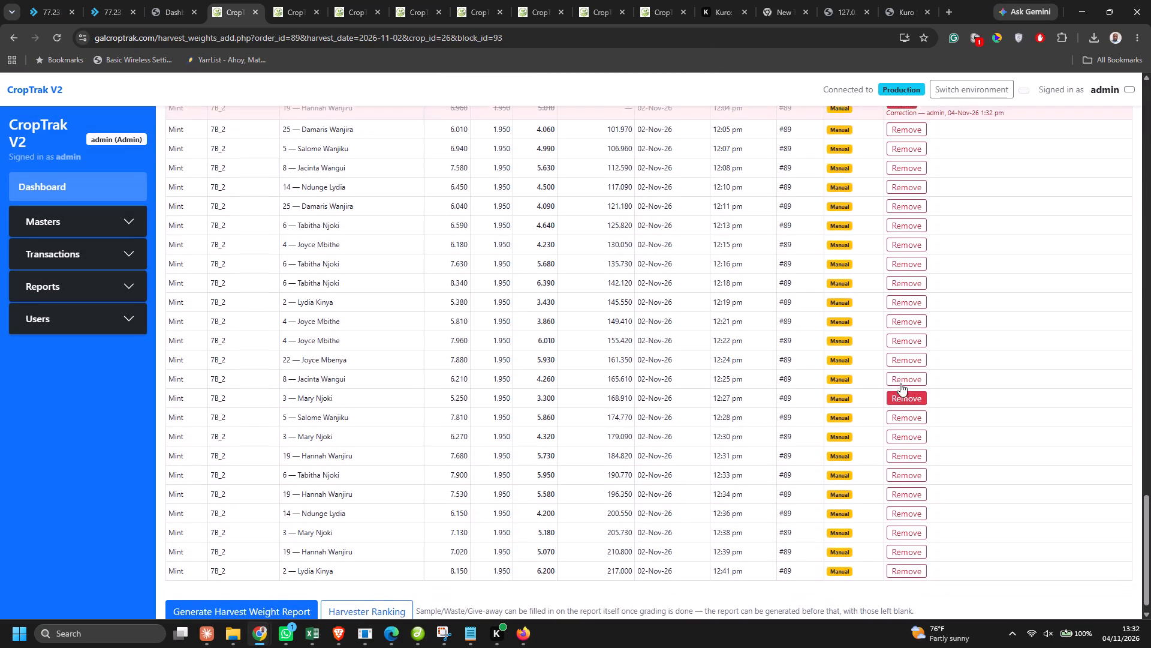
scroll(900, 383, up, 1)
scroll(900, 383, down, 1)
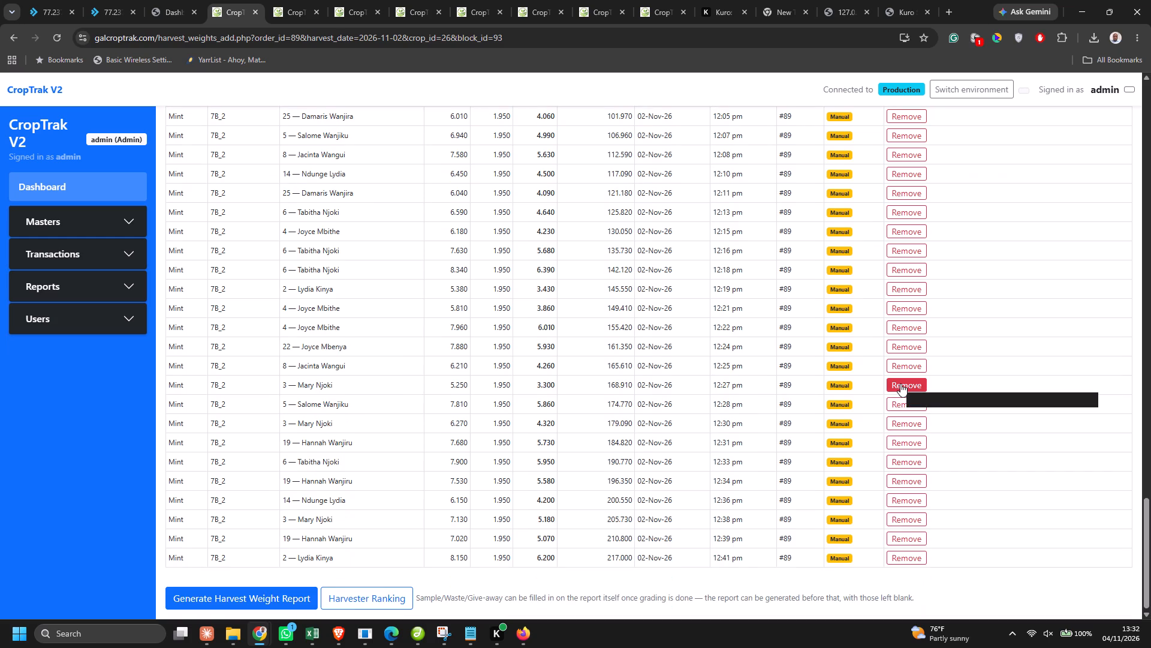
click(902, 558)
key(ctrl+v)
key(Return)
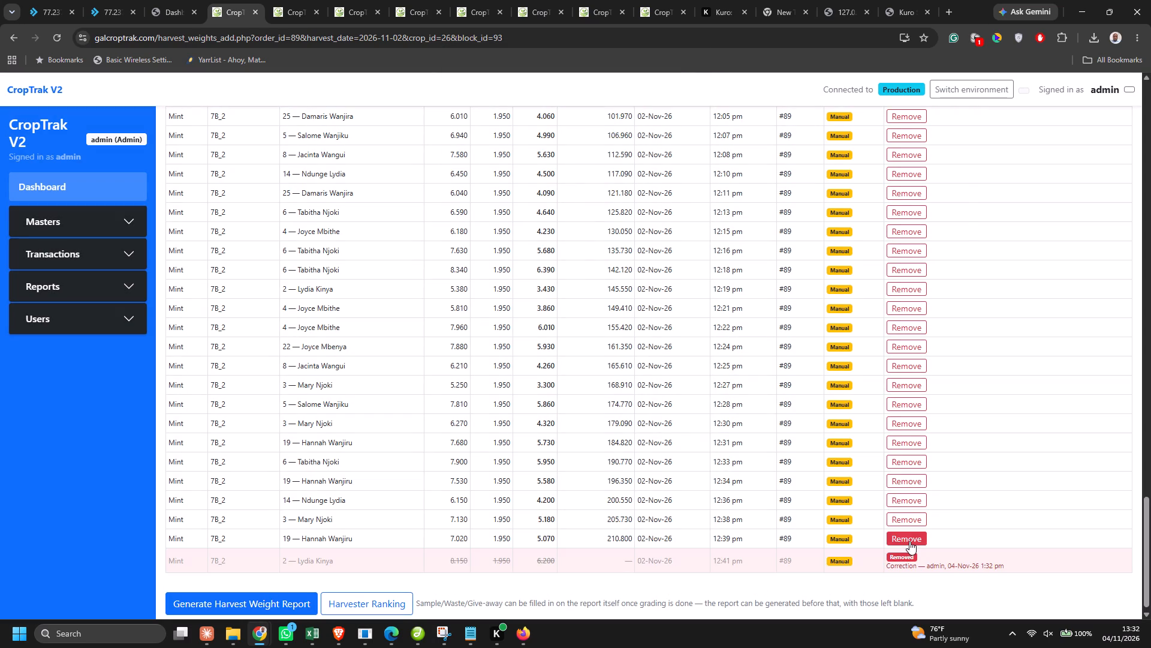
click(909, 541)
key(ctrl+v)
key(Return)
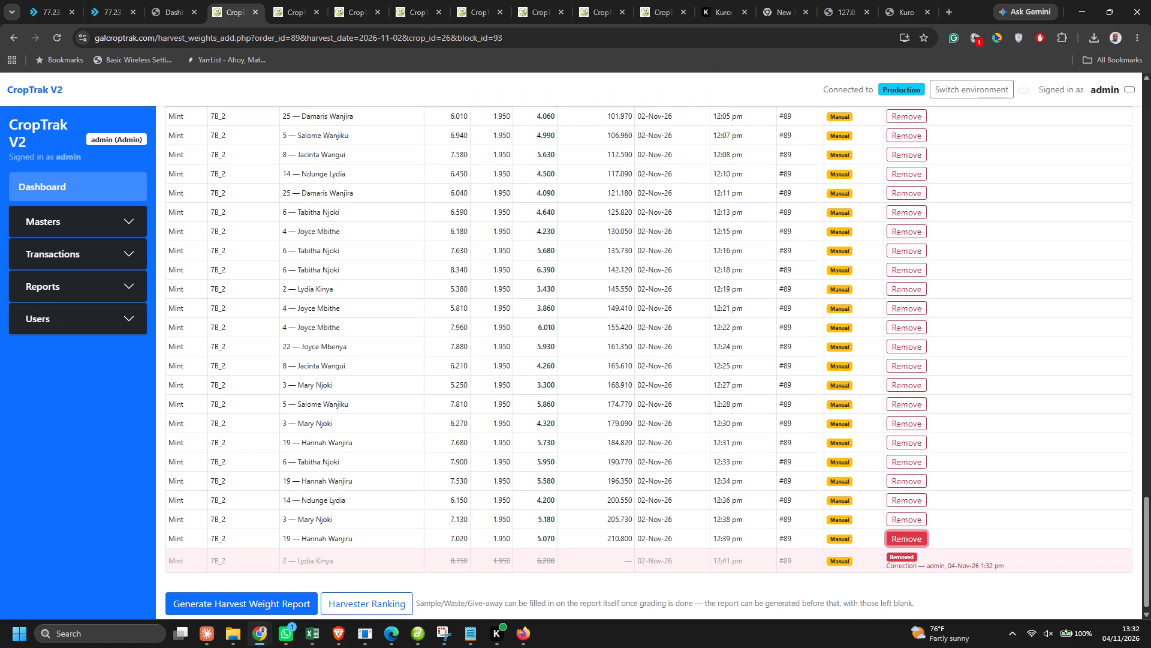
Remove the tag 3 entry at 12:38 pm, tag 14 entry at 12:36 pm and tag 19 entry at 12:34 pm, reason "Correction".
click(908, 521)
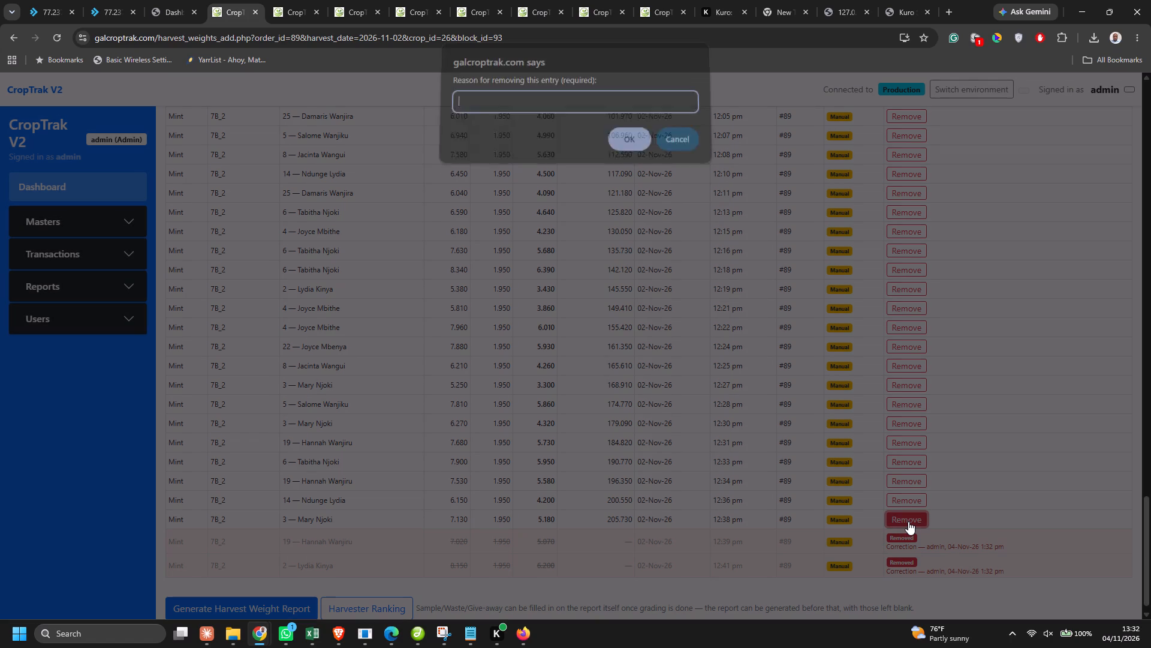
key(ctrl+v)
key(Return)
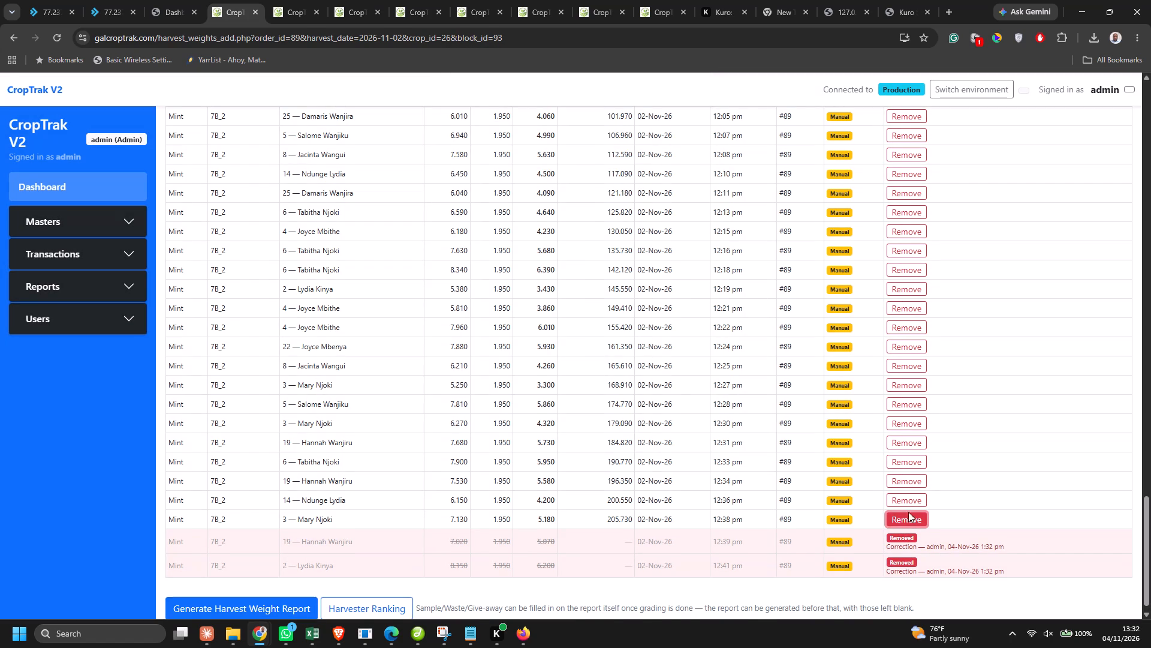
click(906, 499)
key(ctrl+v)
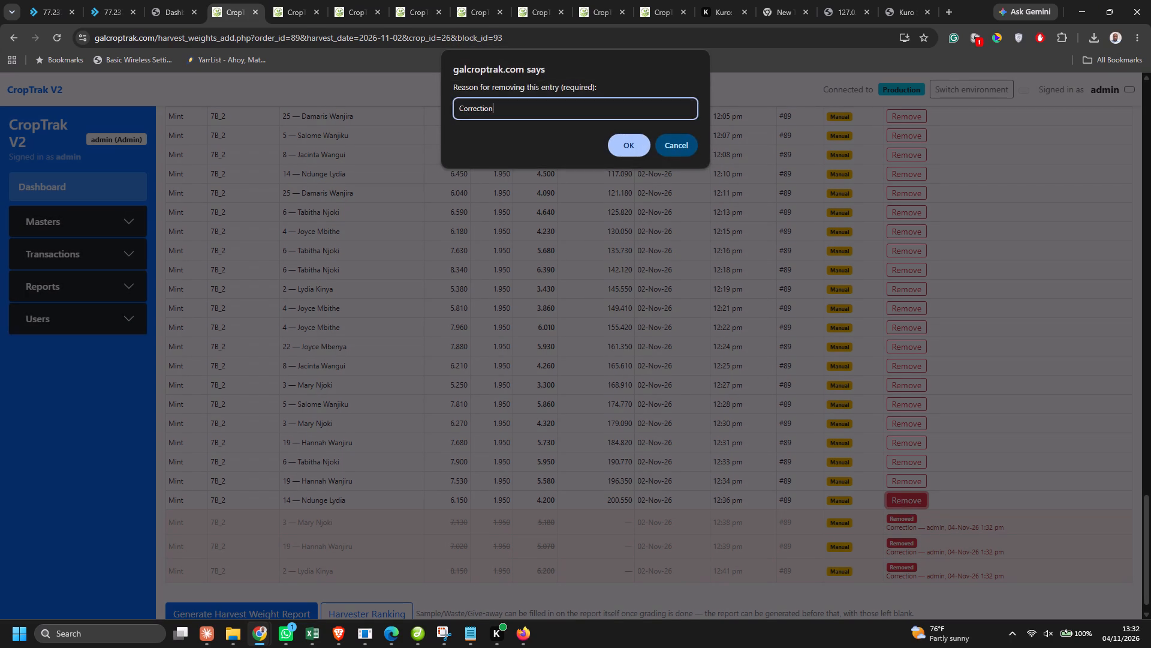
key(Return)
click(906, 480)
key(ctrl+v)
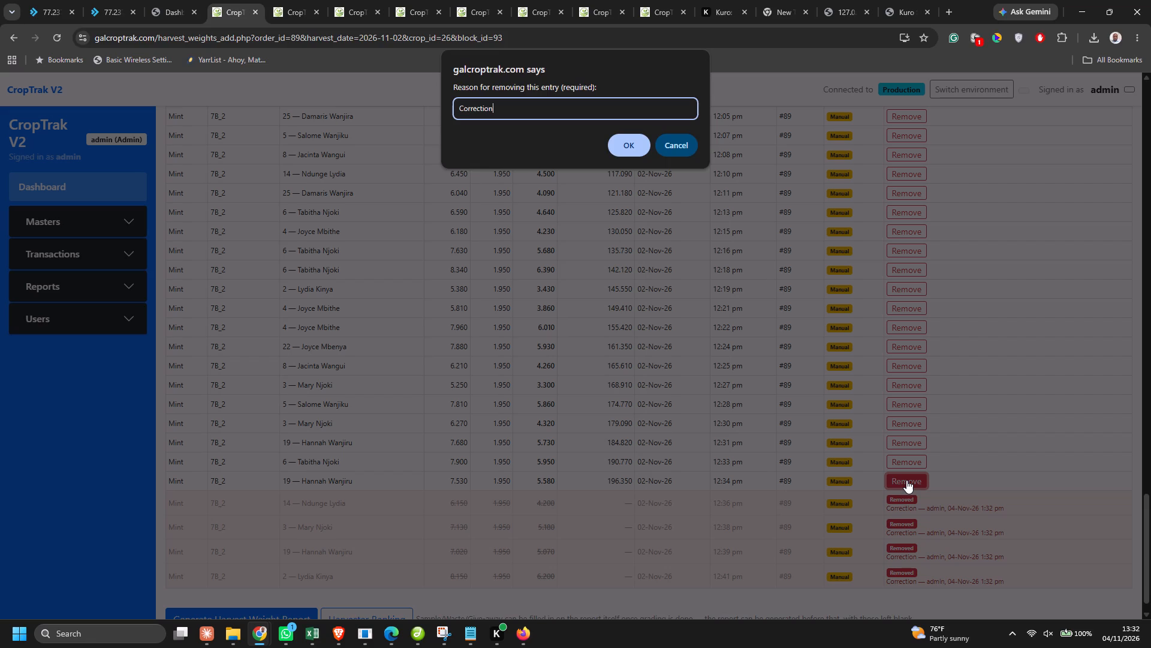
key(Return)
Remove the tag 6 entry at 12:33 pm, tag 19 entry at 12:31 pm and tag 3 entry at 12:30 pm, reason "Correction".
click(906, 463)
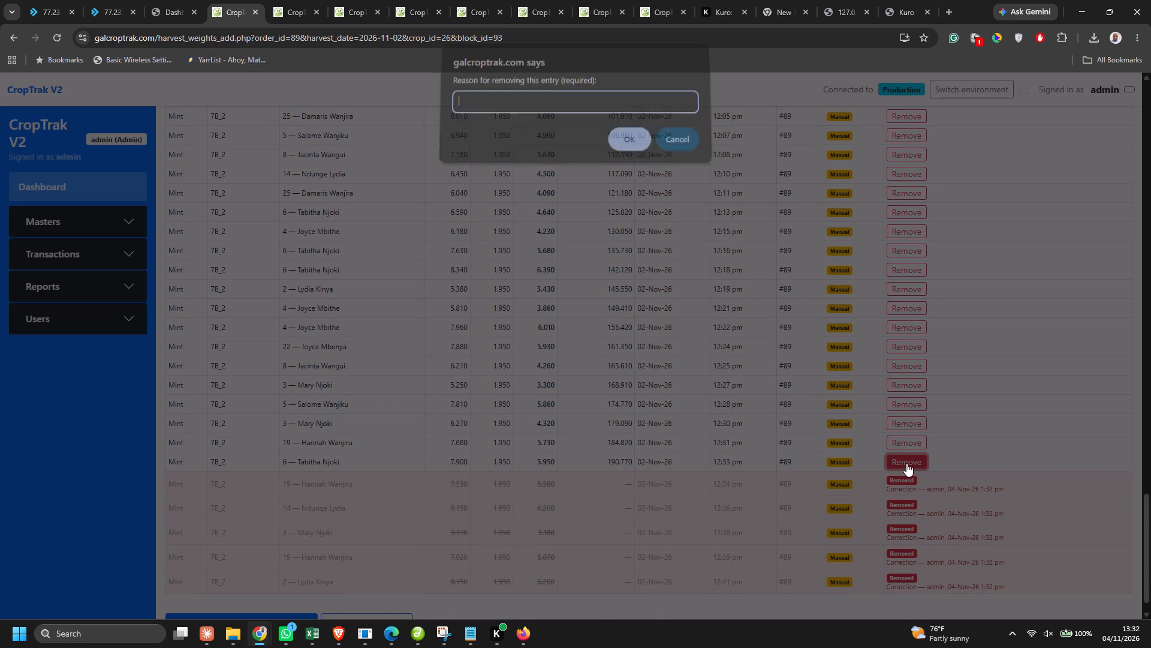
key(ctrl+v)
key(Return)
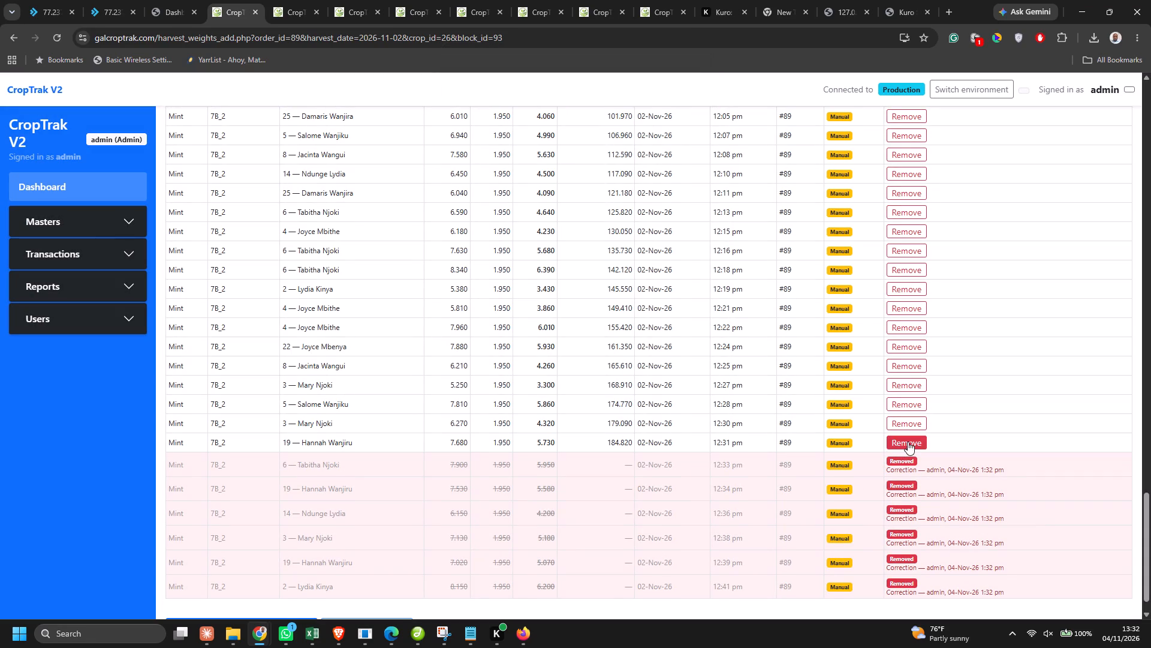
click(908, 442)
key(ctrl+v)
key(Return)
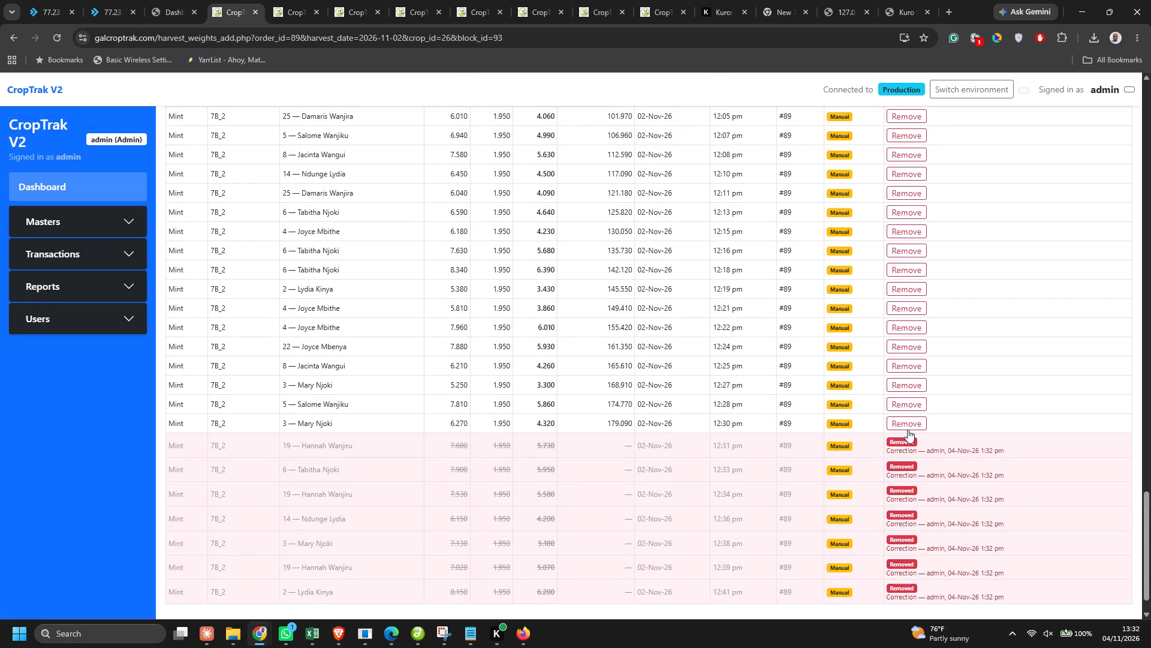
click(908, 425)
key(ctrl+v)
key(Return)
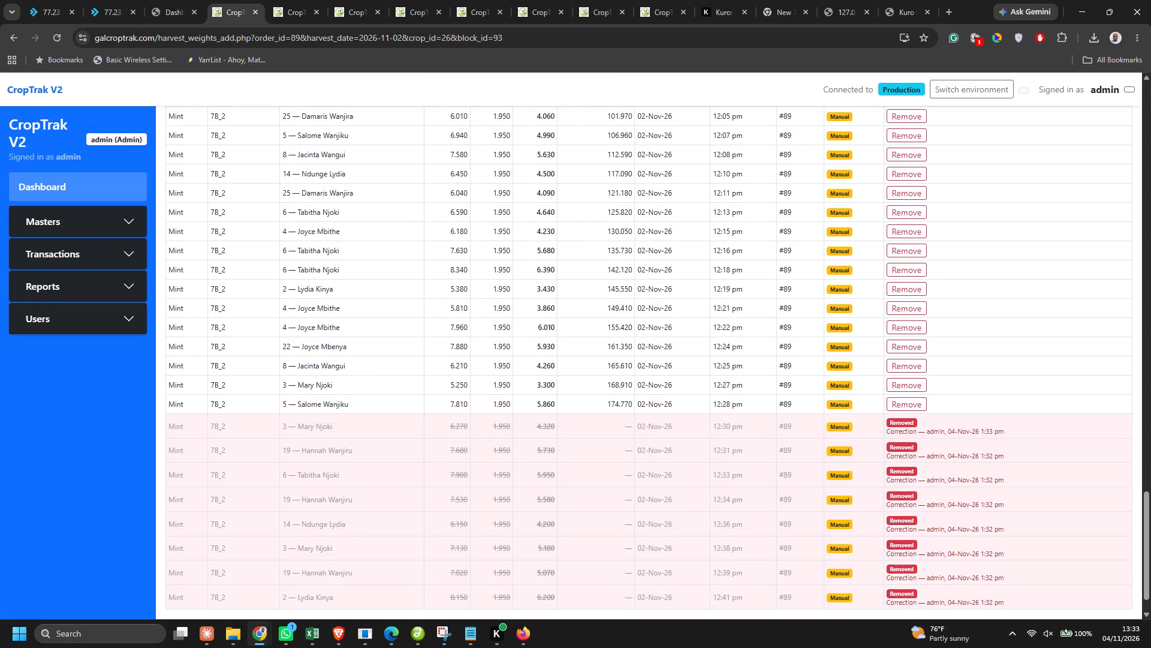
Remove the tag 5 entry at 12:28 pm, tag 3 entry at 12:27 pm and tag 8 entry at 12:25 pm, reason "Correction".
click(907, 404)
key(ctrl+v)
key(Return)
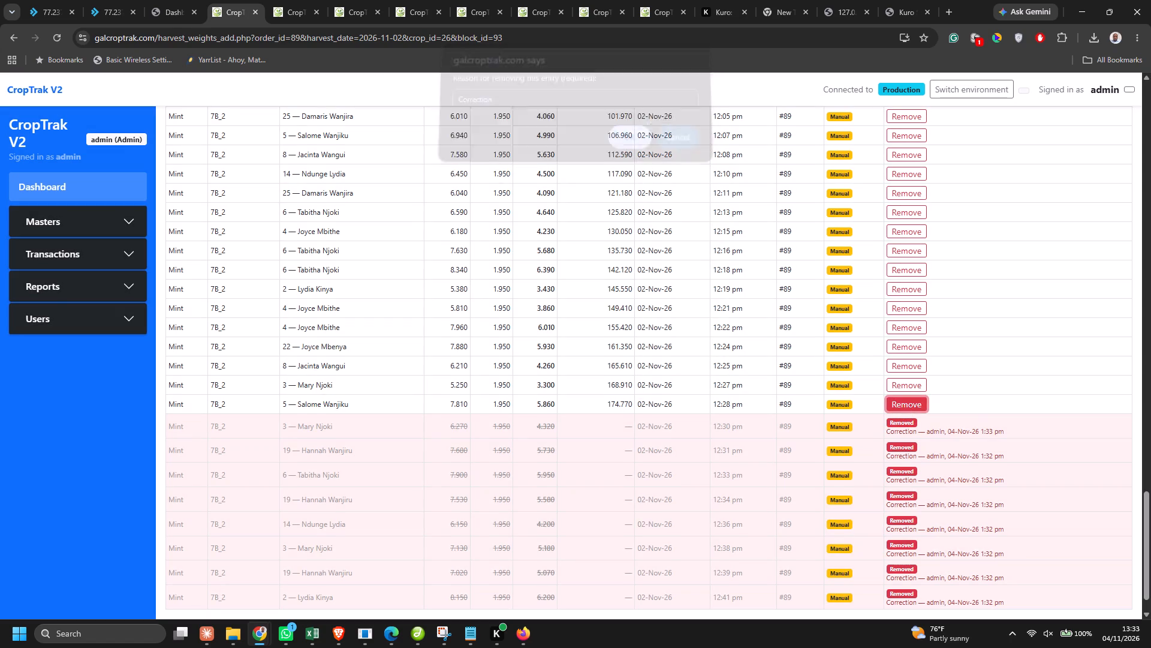
click(908, 382)
key(ctrl+v)
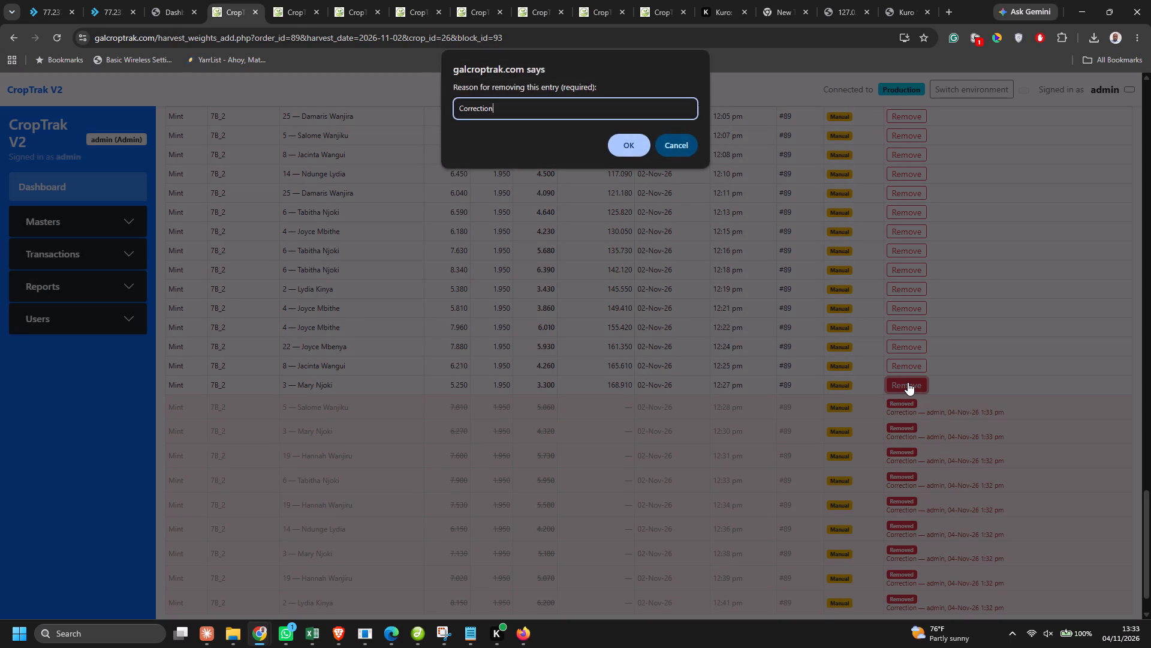
key(Return)
click(911, 367)
key(ctrl+v)
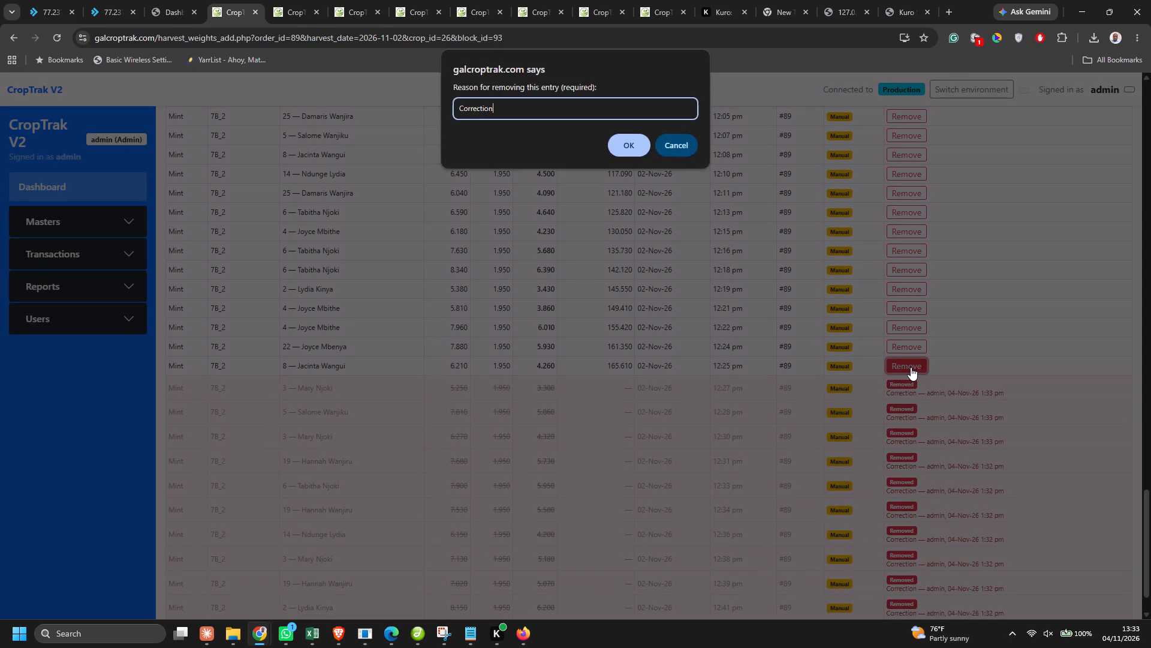
key(Return)
Remove the tag 22 entry at 12:24 pm, tag 4 entry at 12:22 pm and tag 4 entry at 12:21 pm, reason "Correction".
click(910, 340)
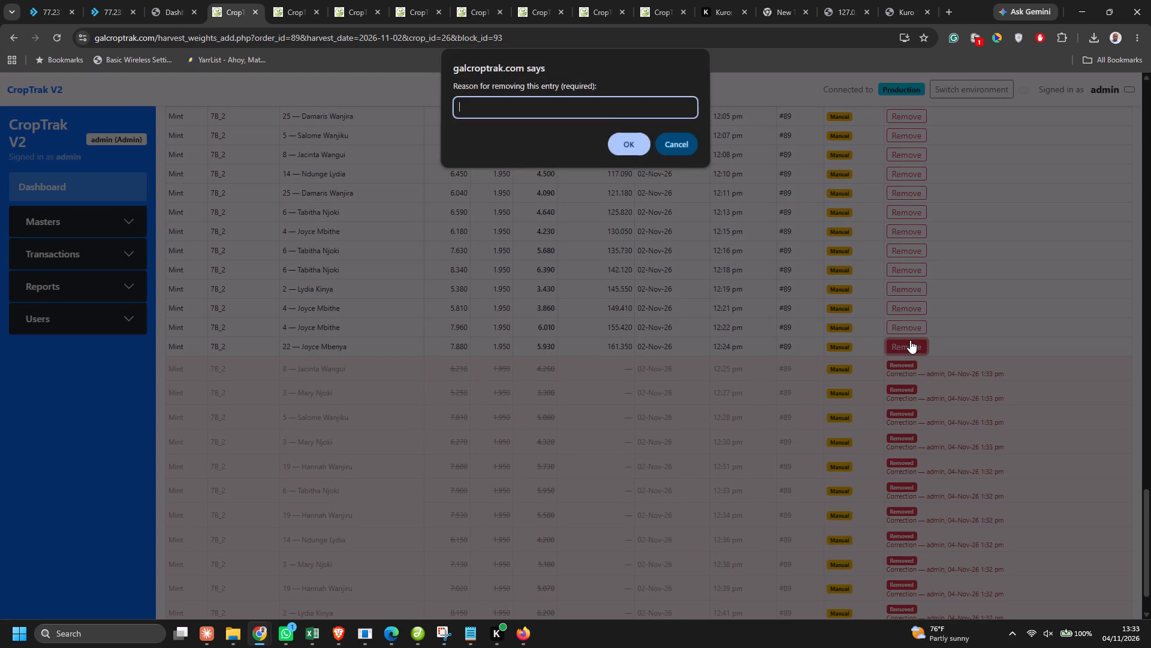
key(ctrl+v)
key(Return)
click(909, 324)
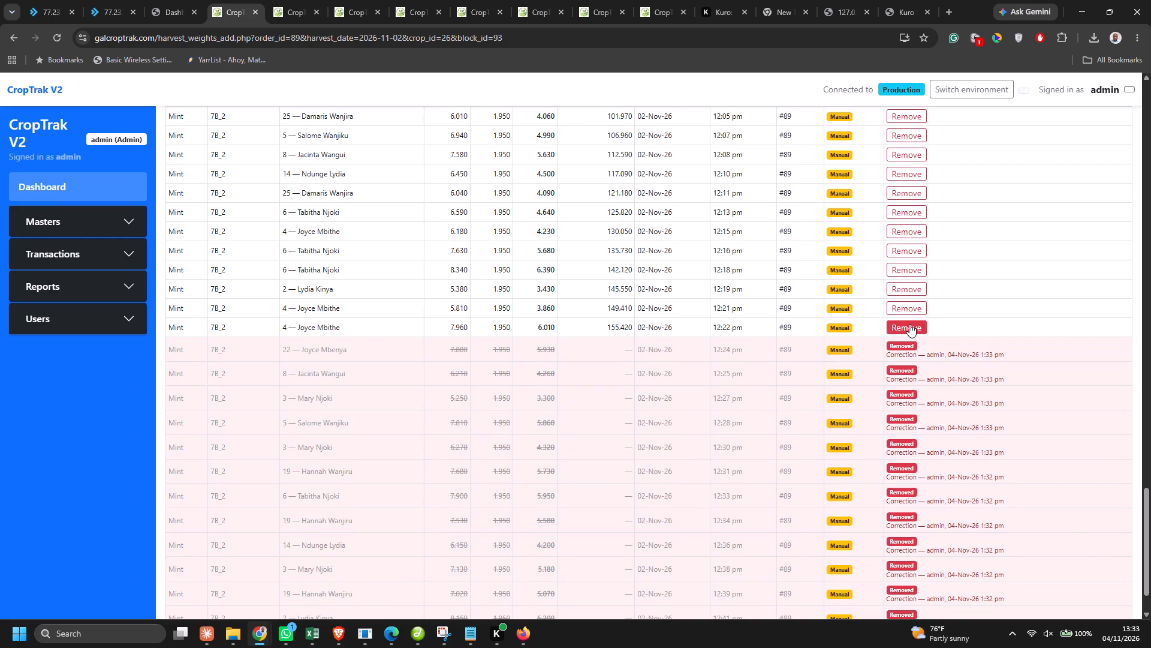
key(ctrl+v)
key(Return)
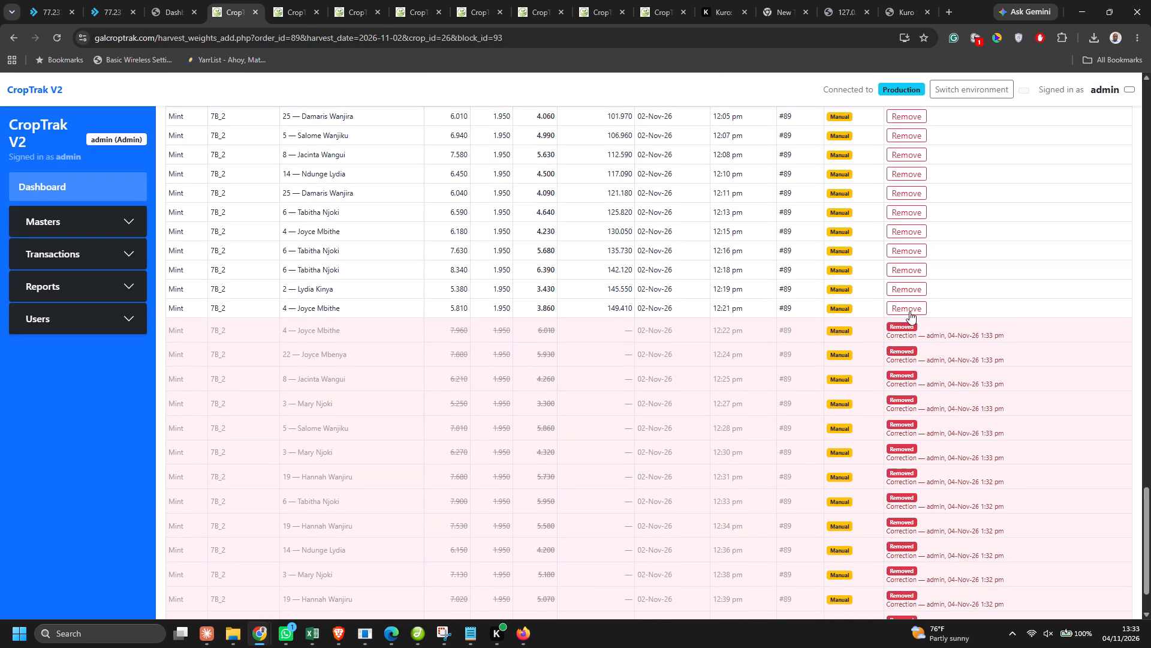
click(908, 305)
key(ctrl+v)
key(Return)
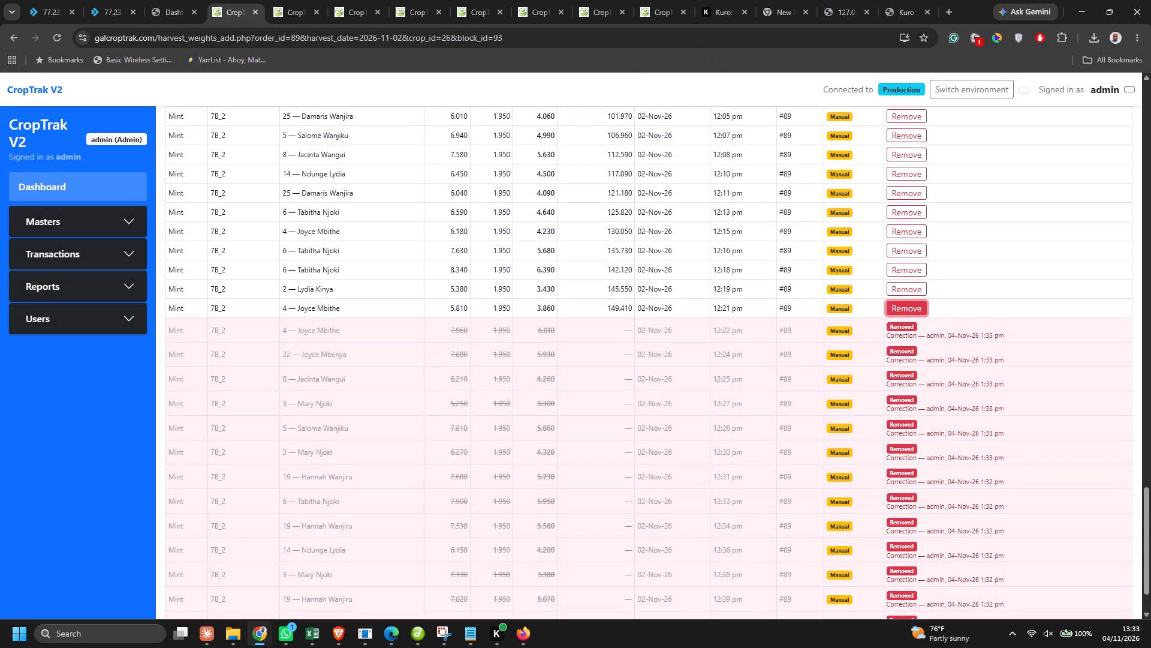
Remove the tag 2 entry at 12:19 pm, tag 6 entry at 12:18 pm and tag 6 entry at 12:16 pm, reason "Correction".
click(905, 287)
key(ctrl+v)
key(Return)
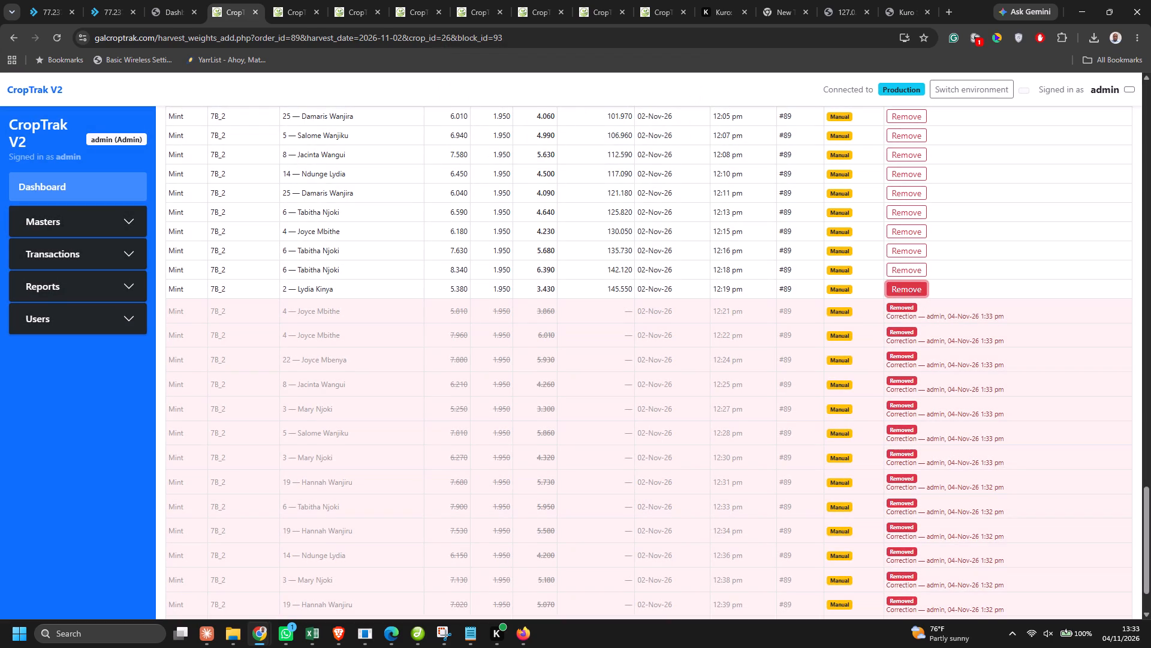
click(905, 267)
key(ctrl+v)
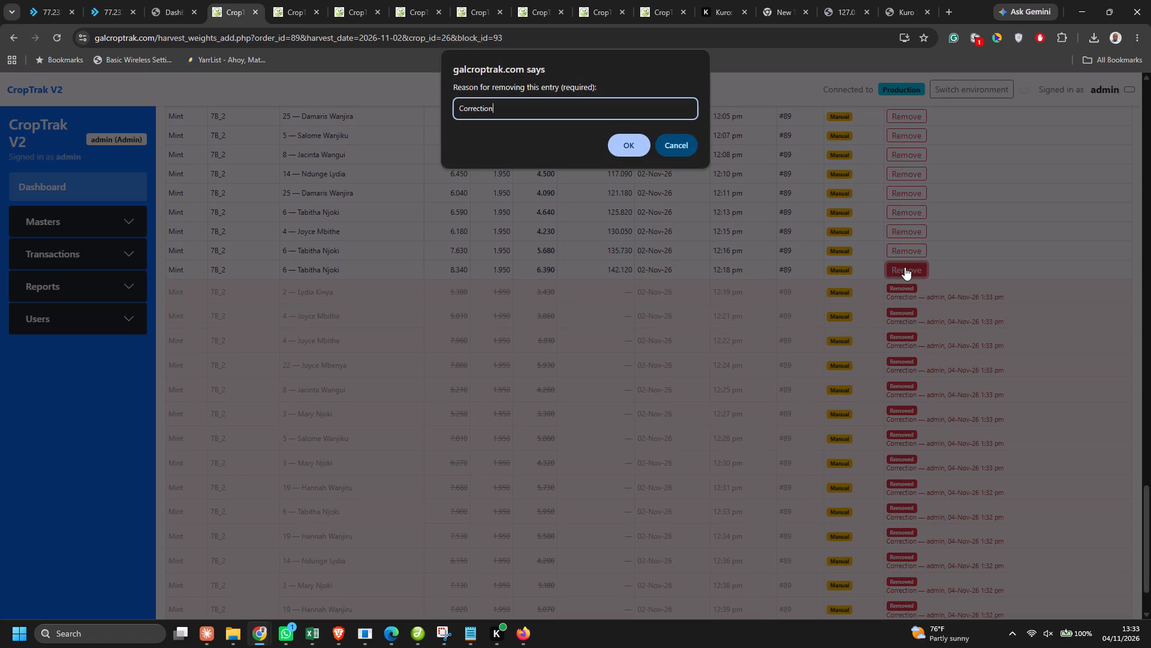
key(Return)
click(909, 248)
key(ctrl+v)
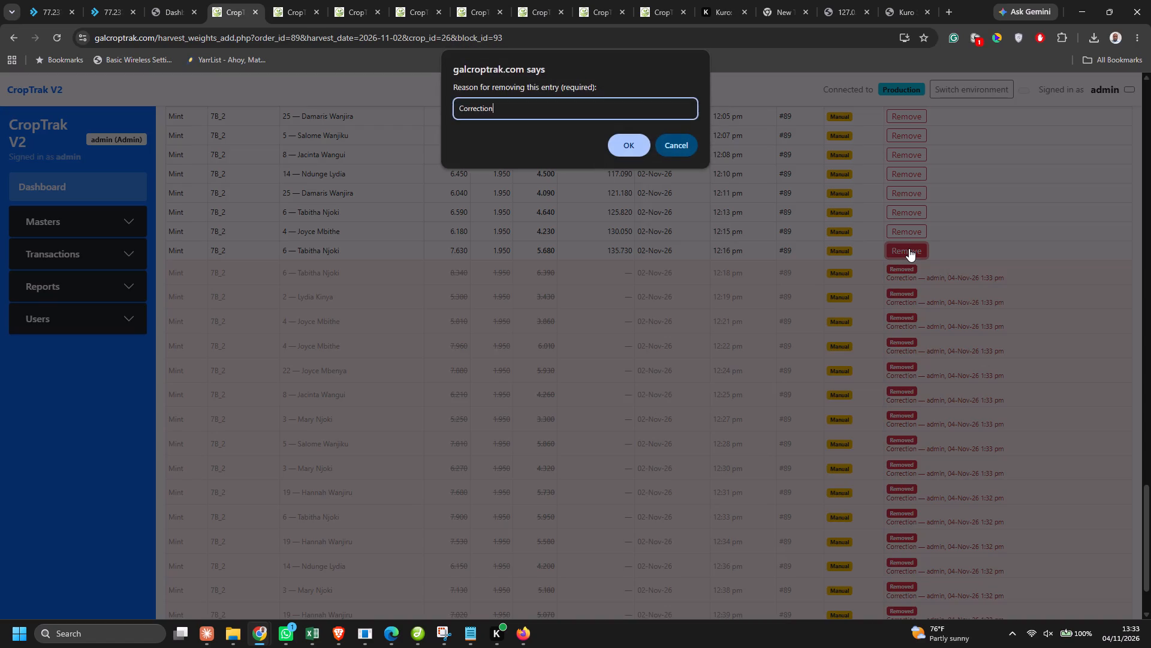
key(Return)
Remove the tag 4 entry at 12:15 pm, tag 6 entry at 12:13 pm and tag 25 entry at 12:11 pm, reason "Correction".
click(909, 233)
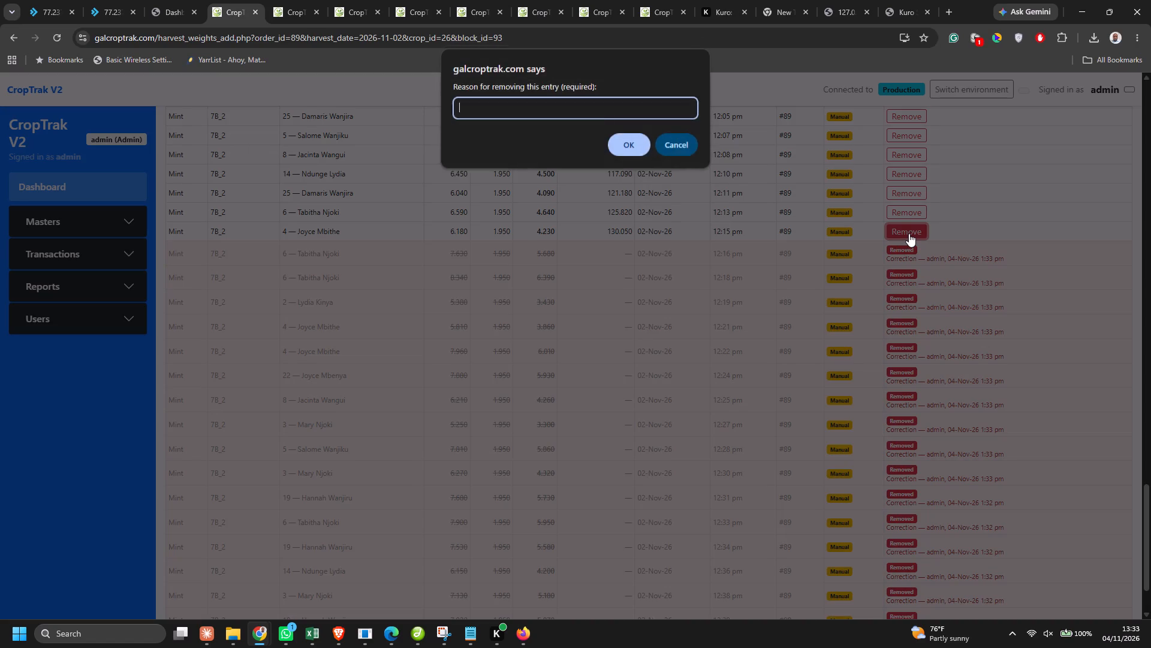
key(ctrl+v)
key(Return)
click(909, 212)
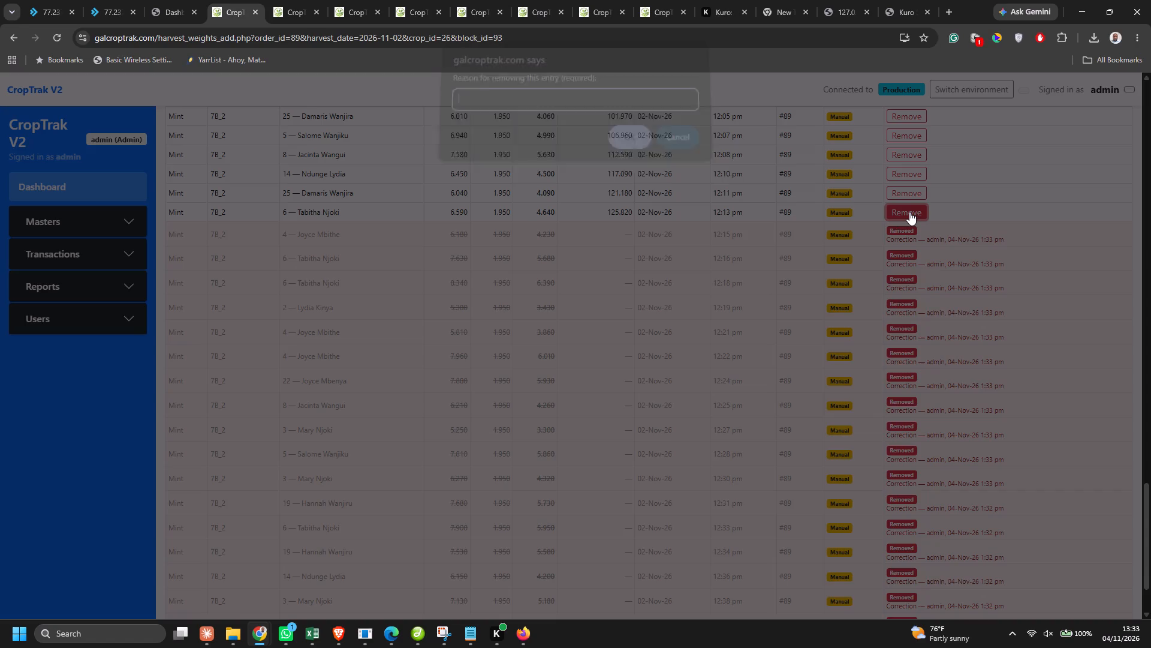
key(ctrl+v)
key(Return)
click(915, 191)
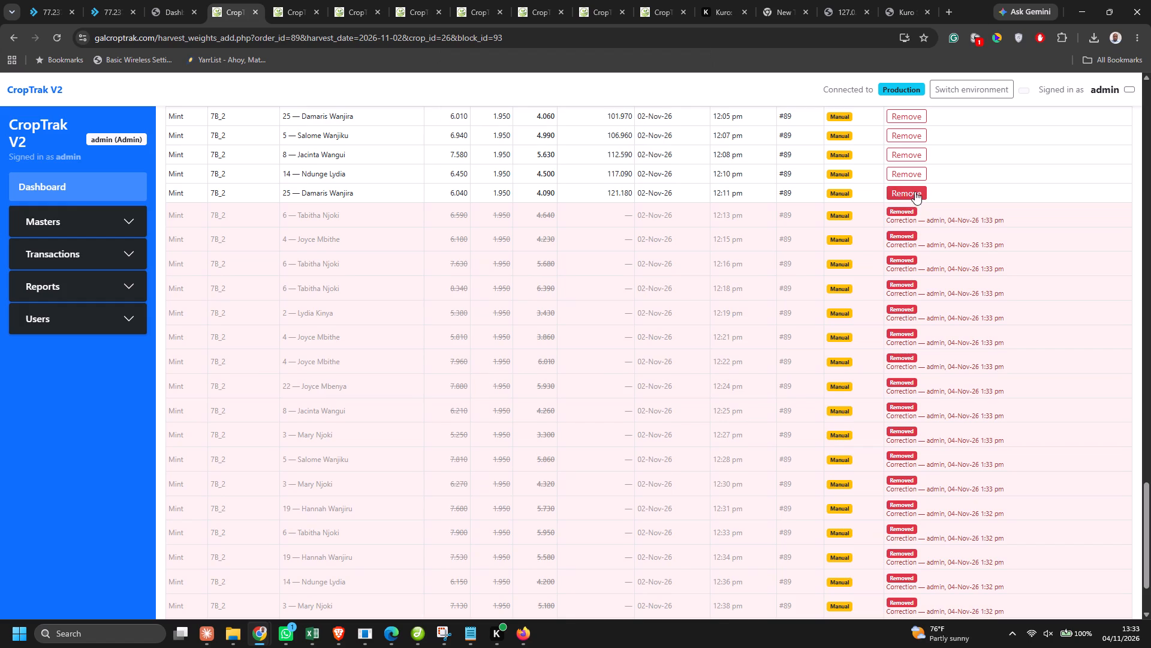
key(ctrl+v)
key(Return)
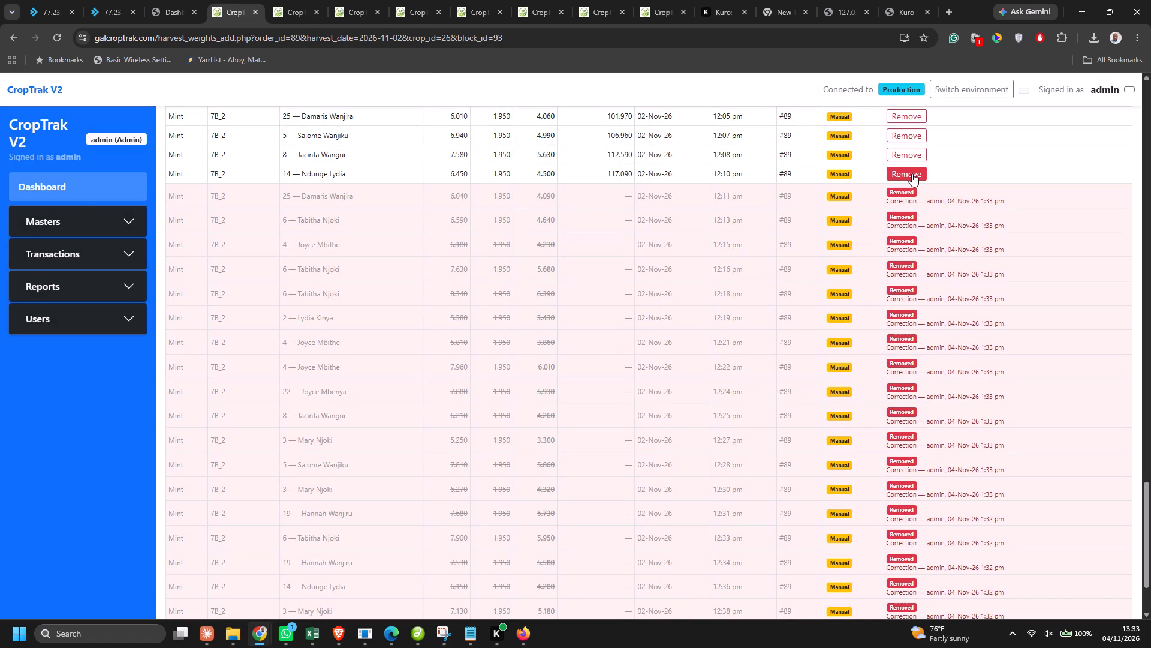
Remove the tag 14 entry at 12:10 pm and tag 8 entry at 12:08 pm, reason "Correction".
click(912, 173)
key(ctrl+v)
key(Return)
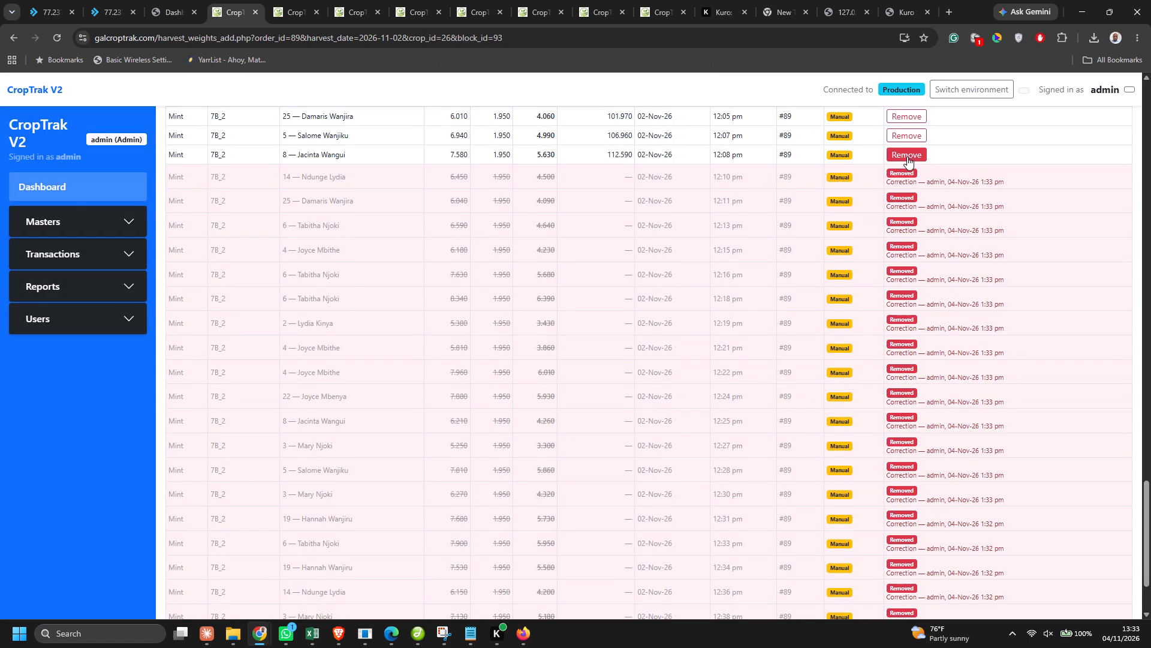
click(907, 156)
key(ctrl+v)
key(Return)
Remove the tag 5 entry at 12:07 pm and tag 25 entry at 12:05 pm, reason "Correction".
scroll(907, 156, up, 1)
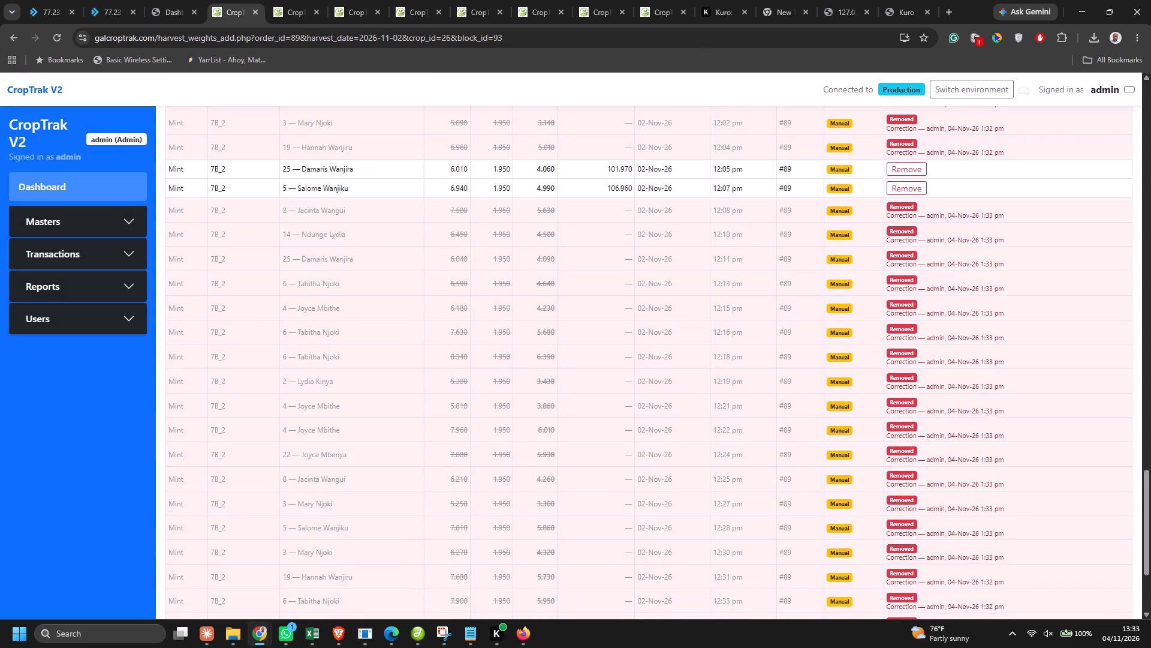
scroll(907, 156, up, 2)
click(900, 286)
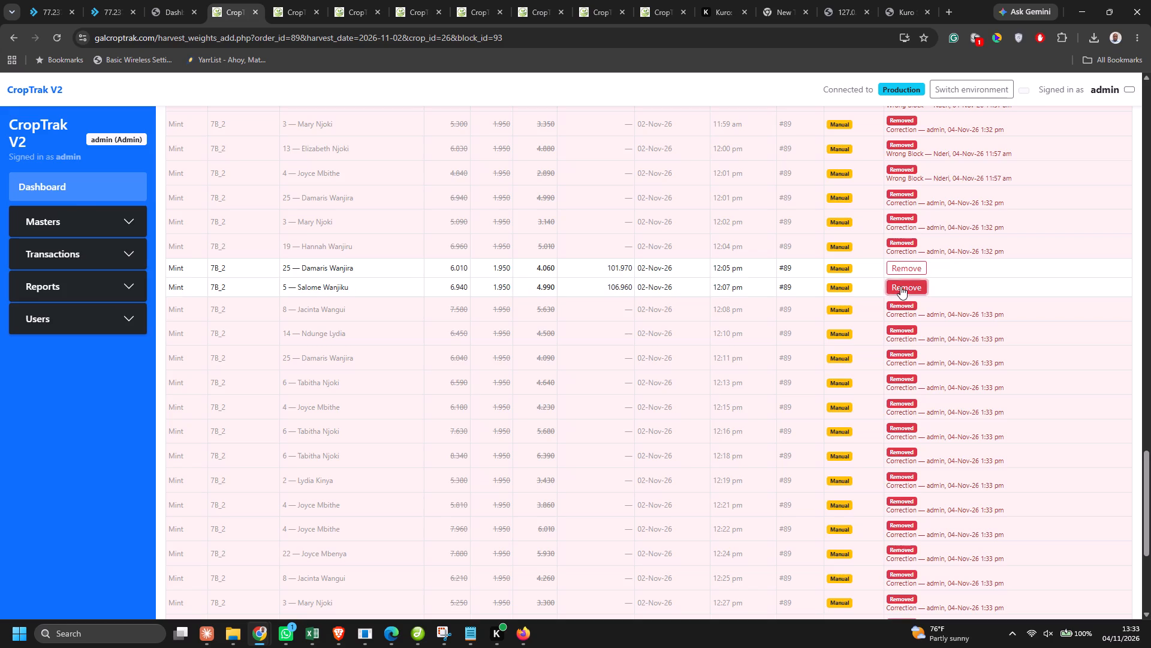
key(ctrl+v)
key(Return)
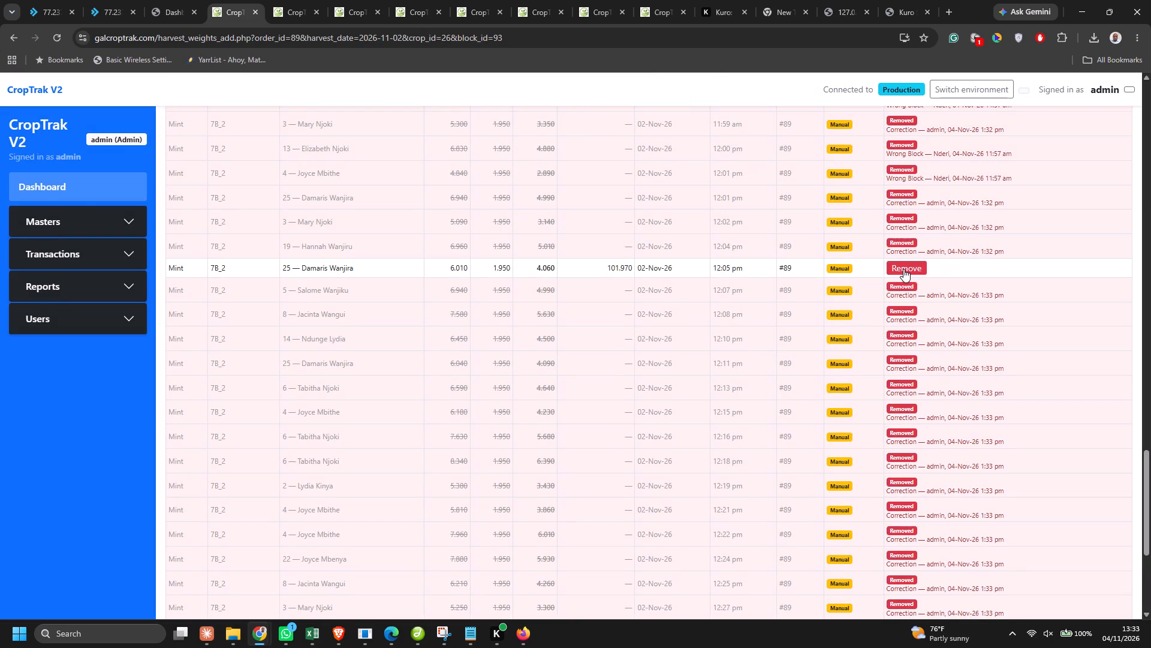
click(903, 269)
key(ctrl+v)
key(Return)
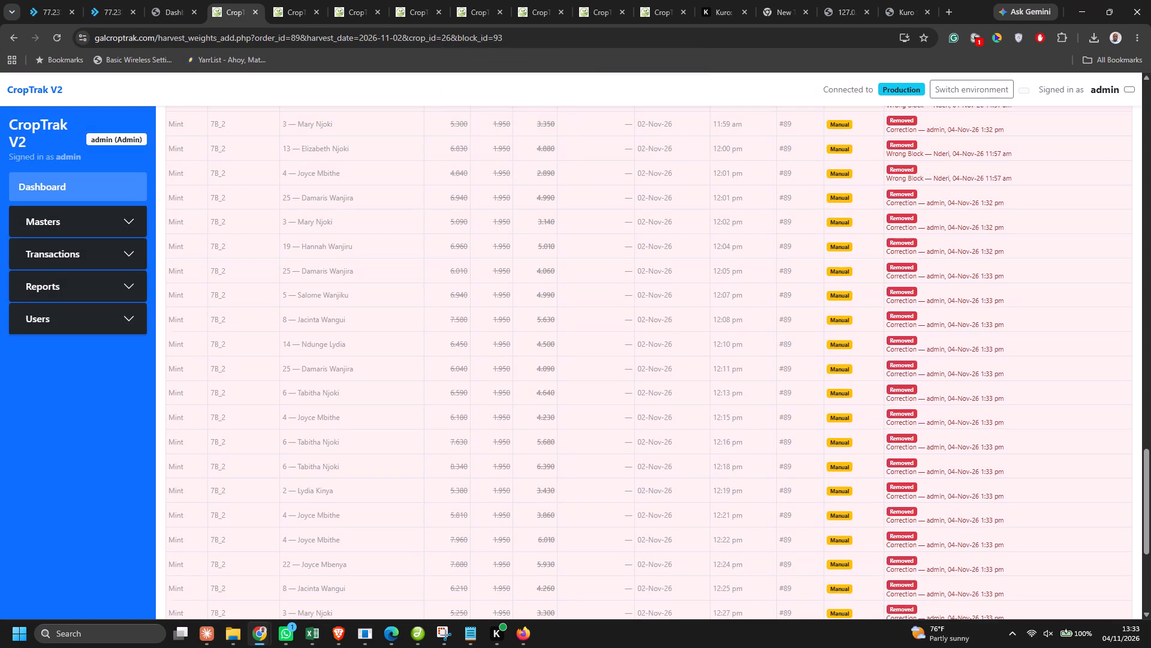
Check the Sales Order #89 entries table for rows still active, and check the saved harvest weight records list.
scroll(794, 398, down, 3)
scroll(794, 398, up, 3)
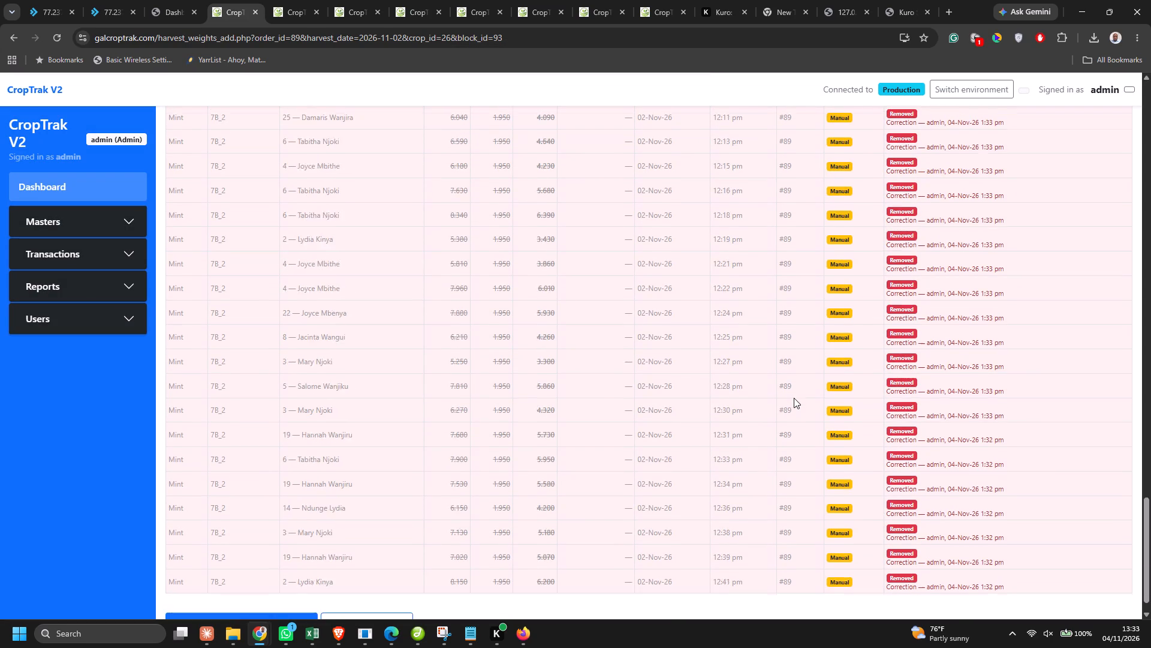
scroll(794, 398, up, 7)
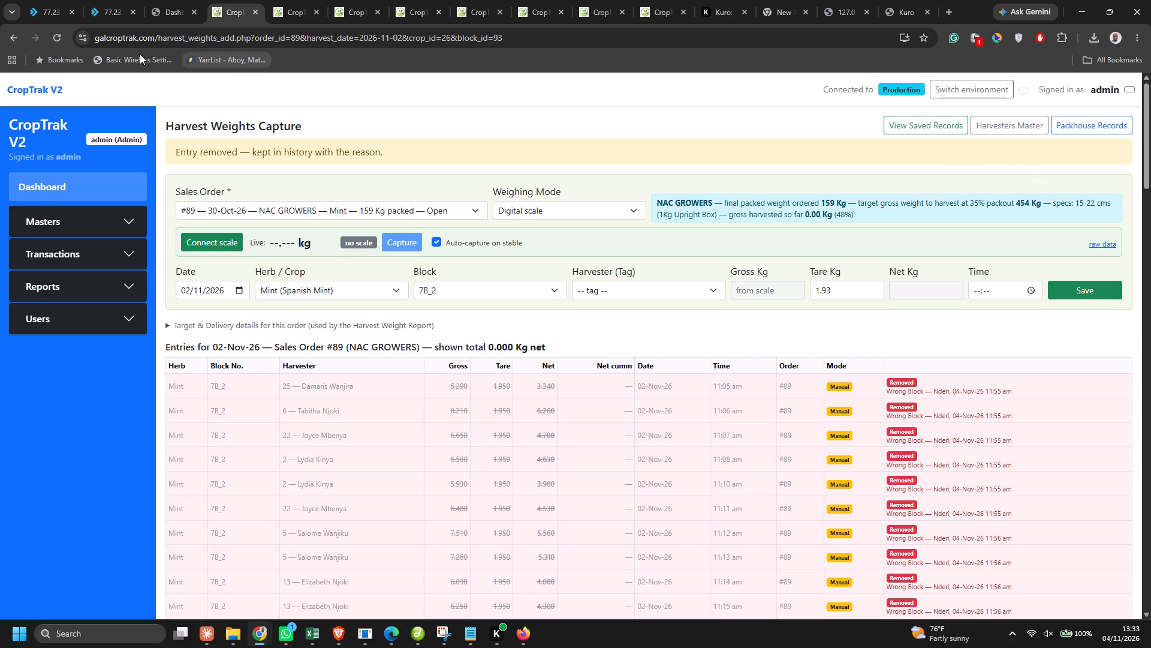
click(10, 36)
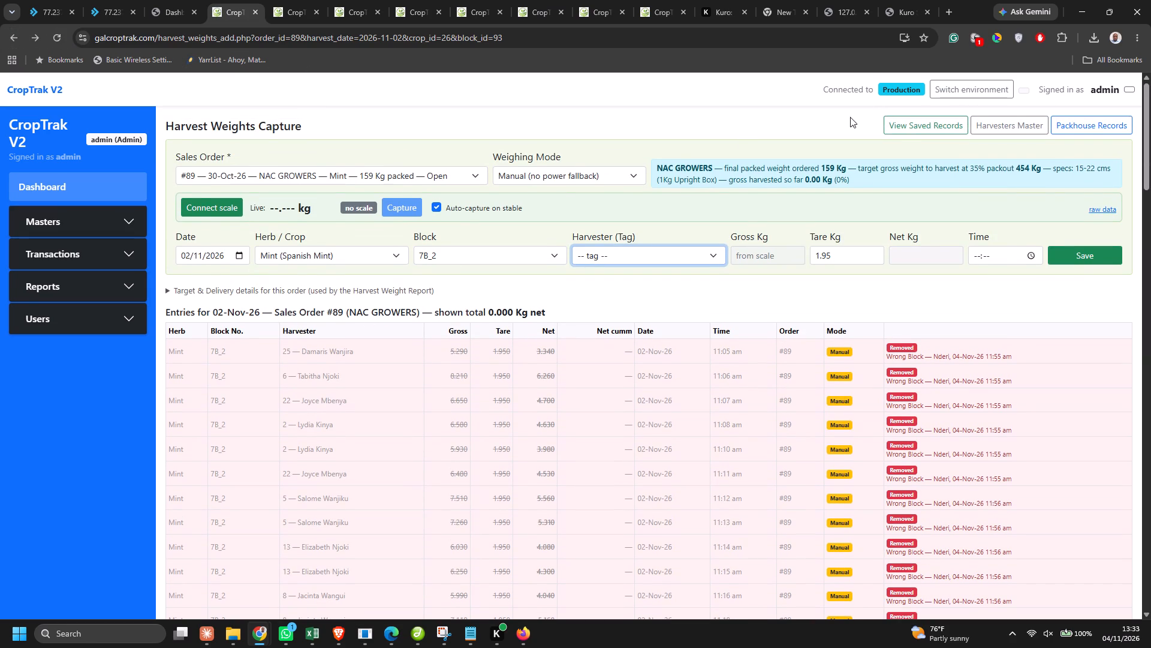
click(918, 127)
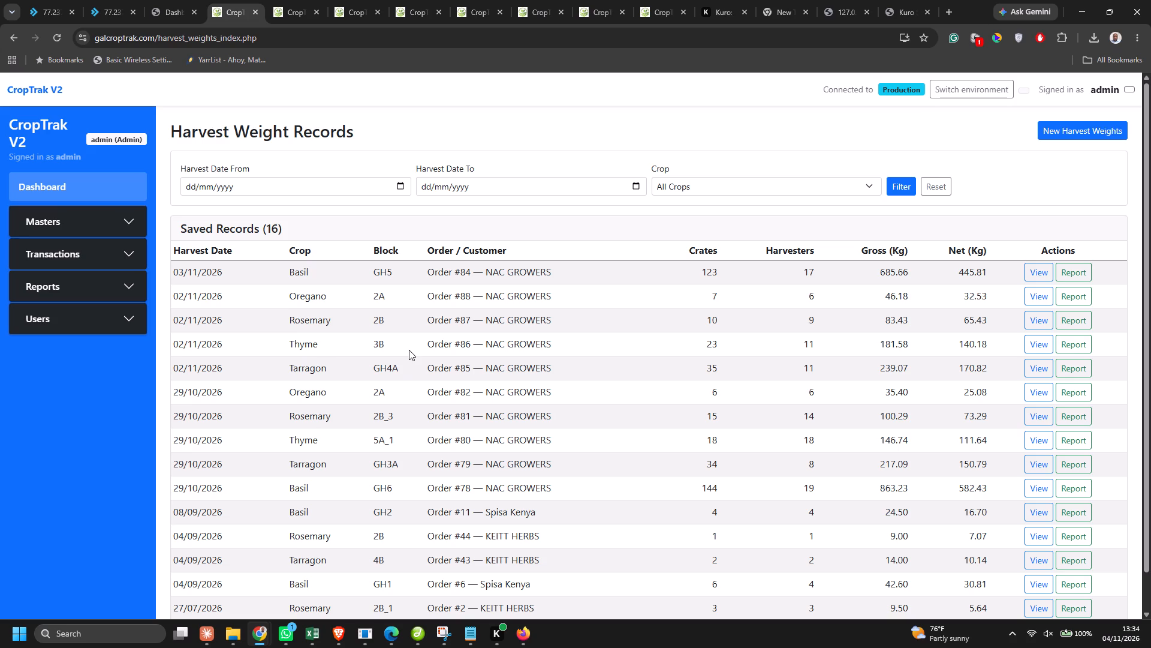
Start a new harvest weights capture for Mint Sales Order #89 in Manual (no power fallback) weighing mode.
click(1065, 130)
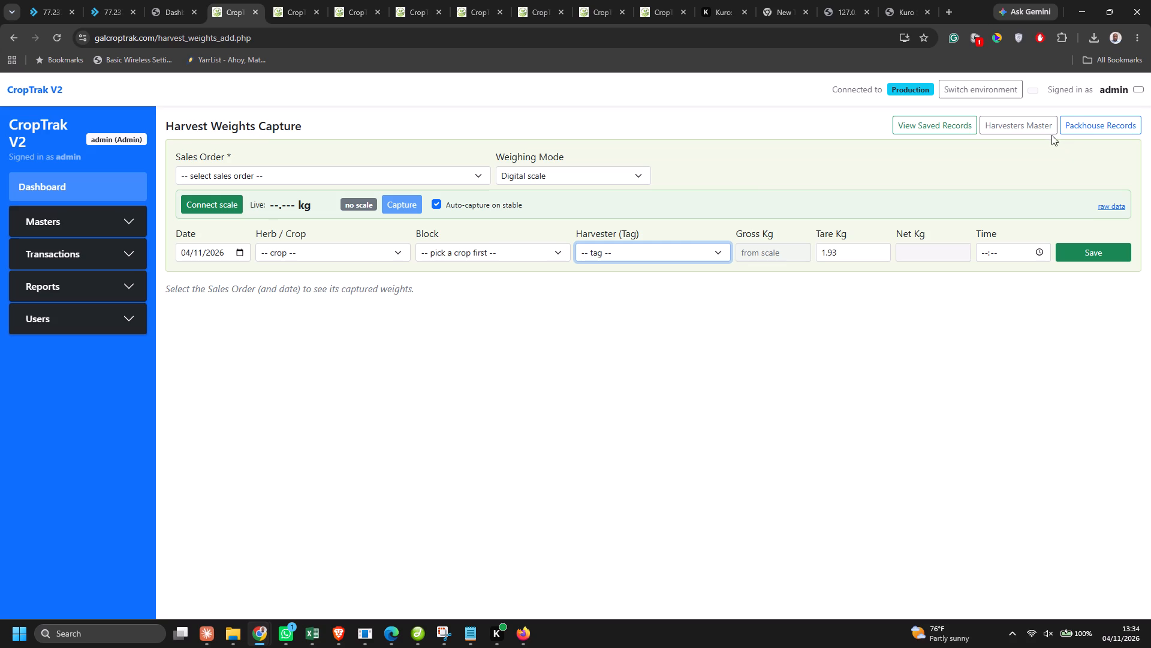
click(474, 176)
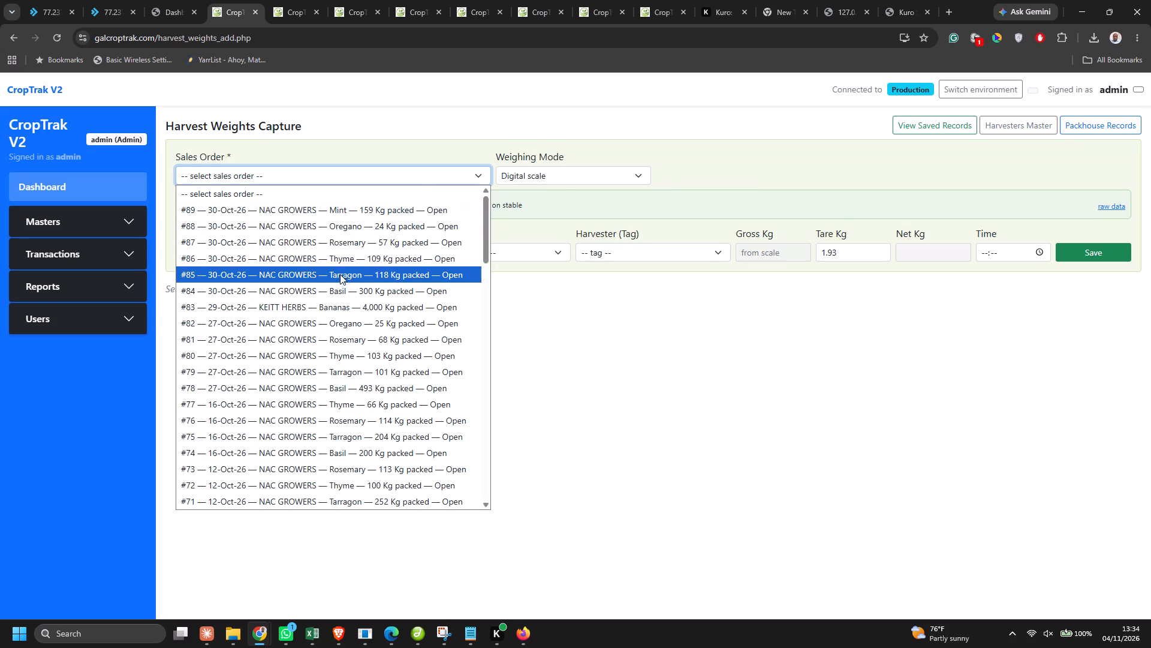
click(354, 212)
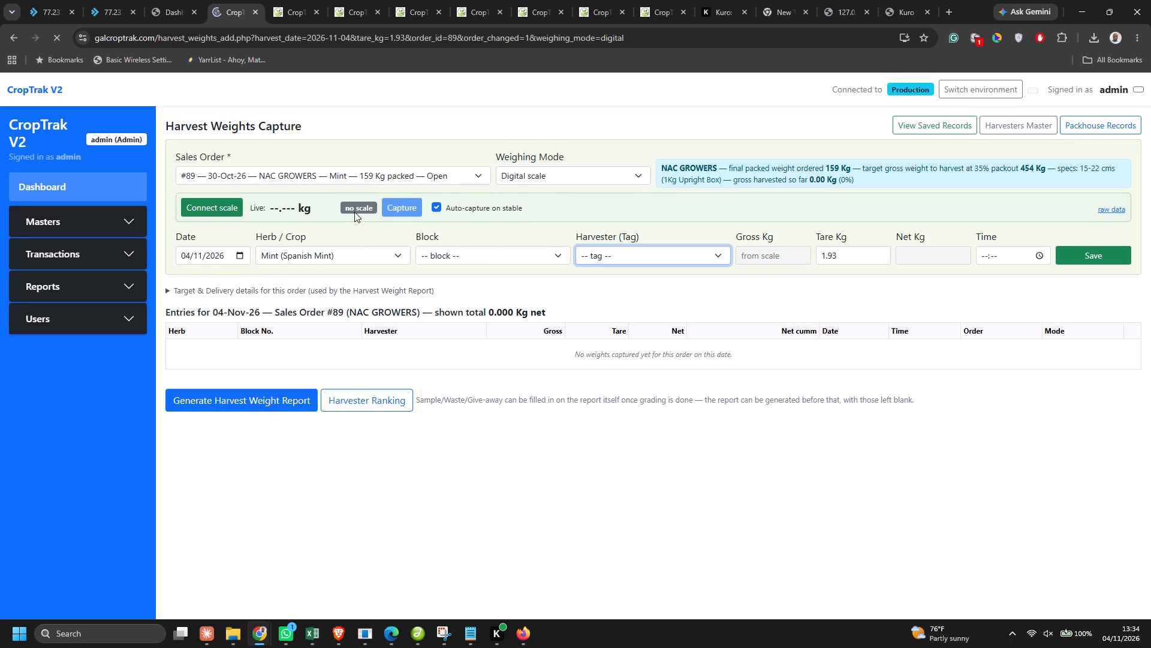
click(581, 176)
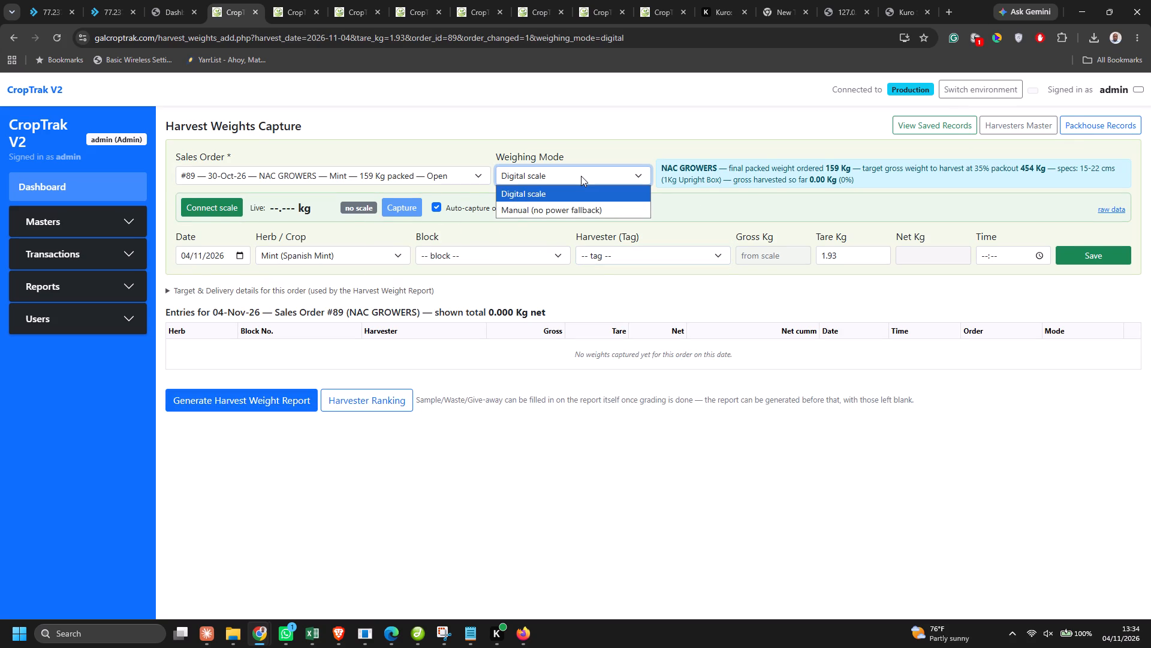
click(544, 212)
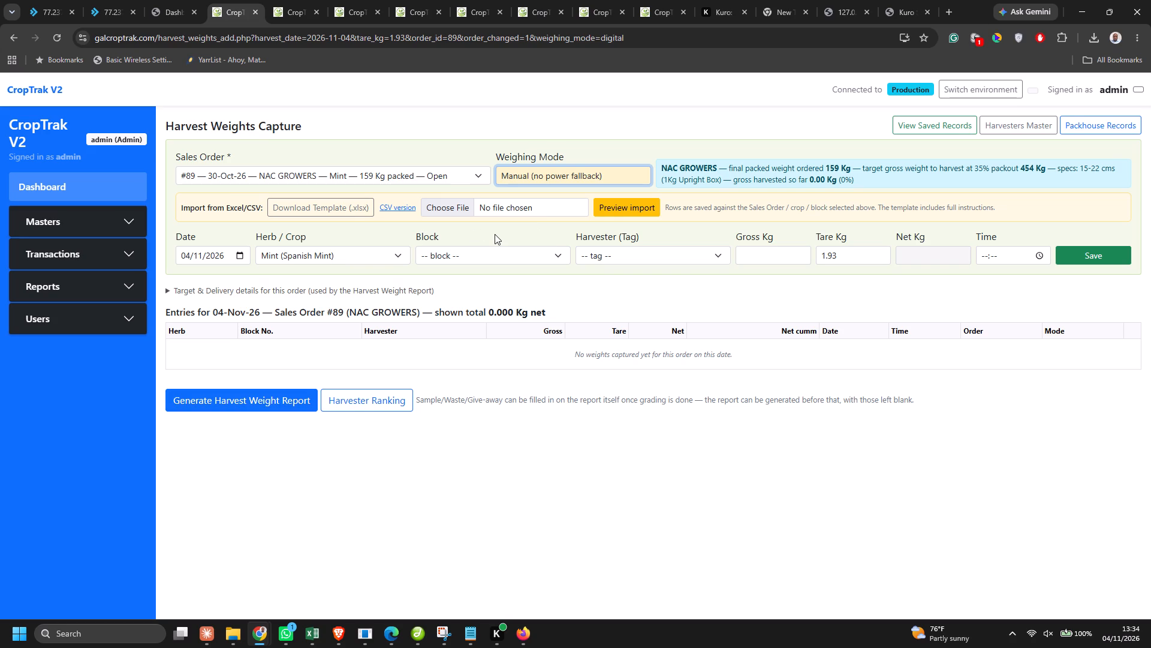
Set the capture's block to 7B_2, its date to 03/11/2026 and the tare to 1.95 kg.
click(486, 251)
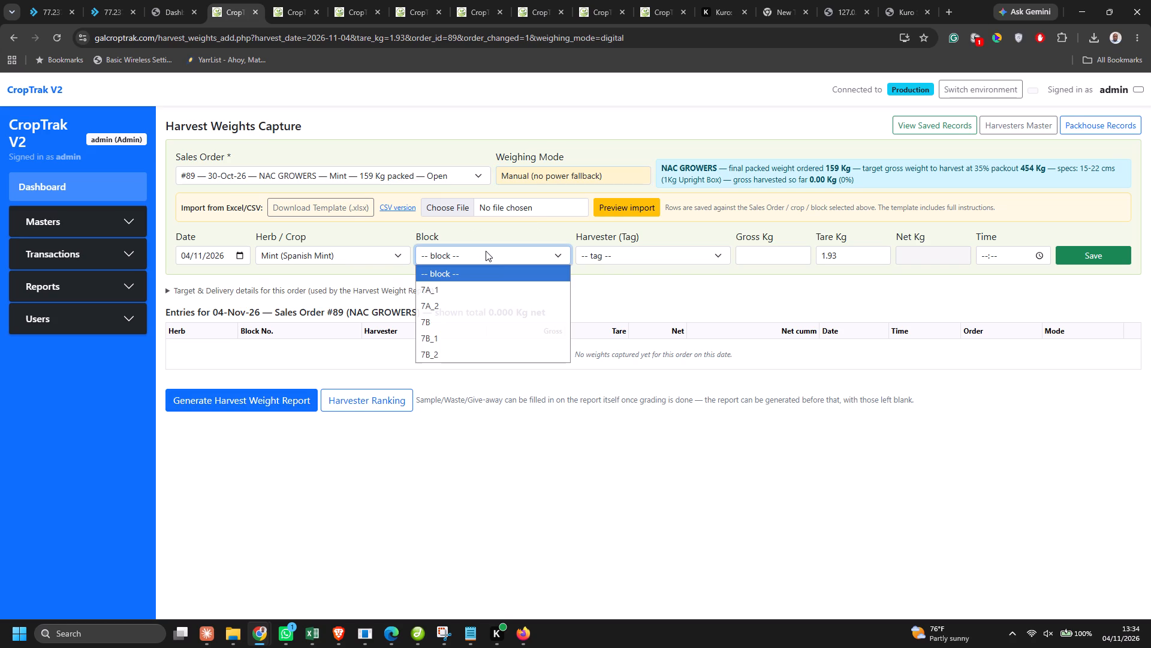
click(447, 356)
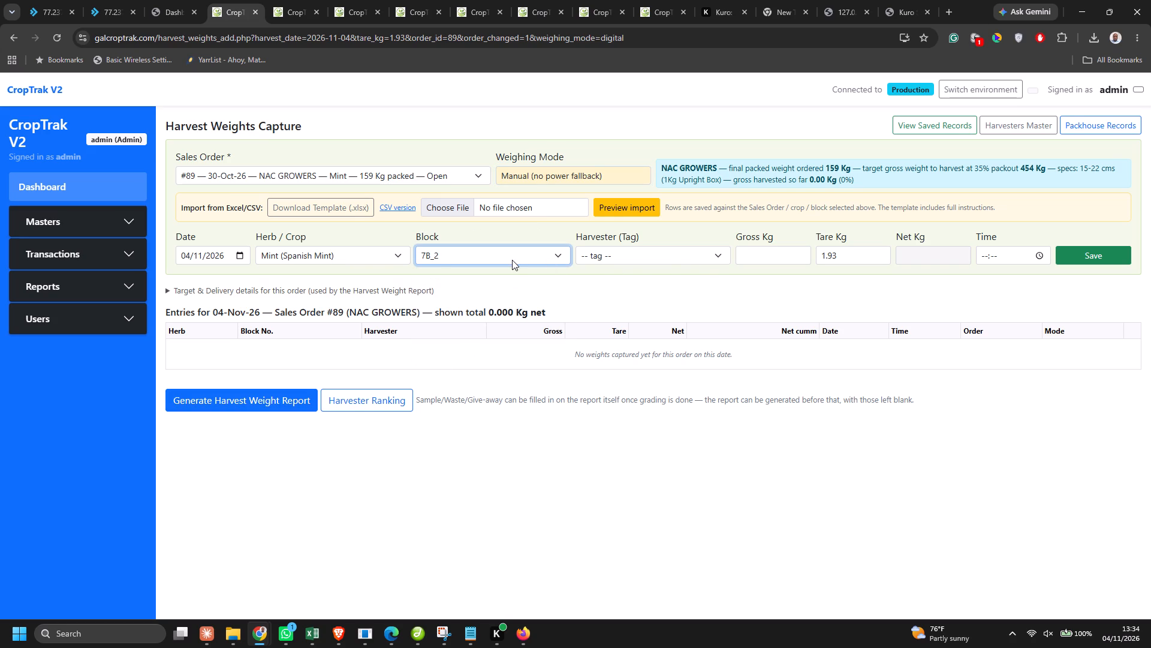
click(240, 255)
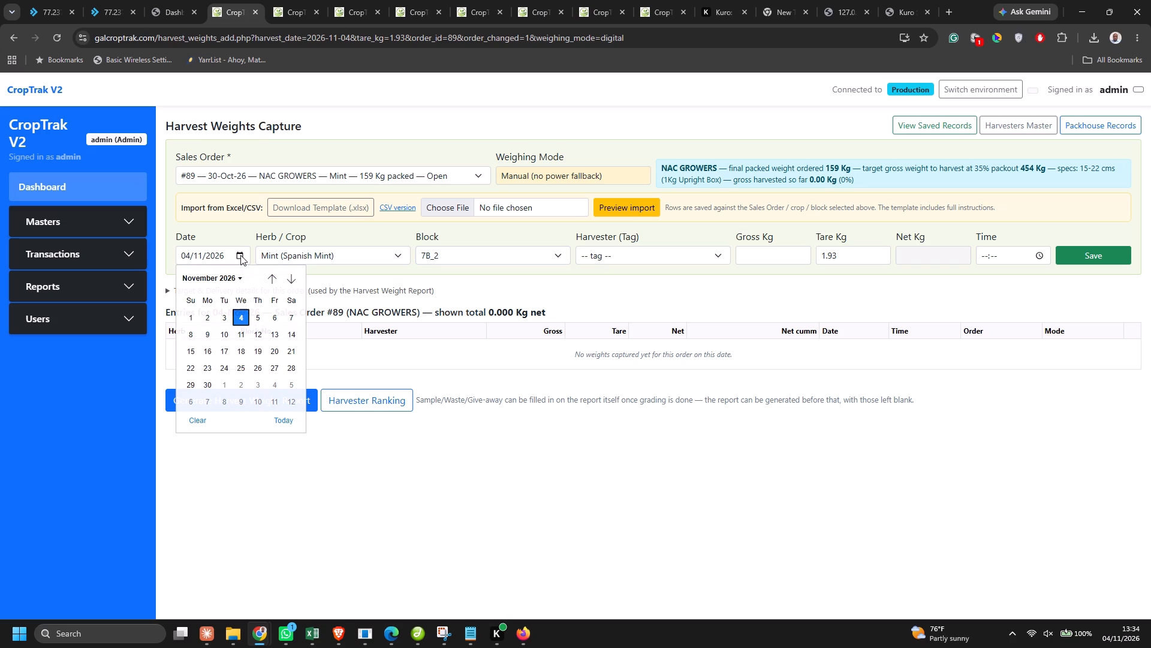
click(221, 318)
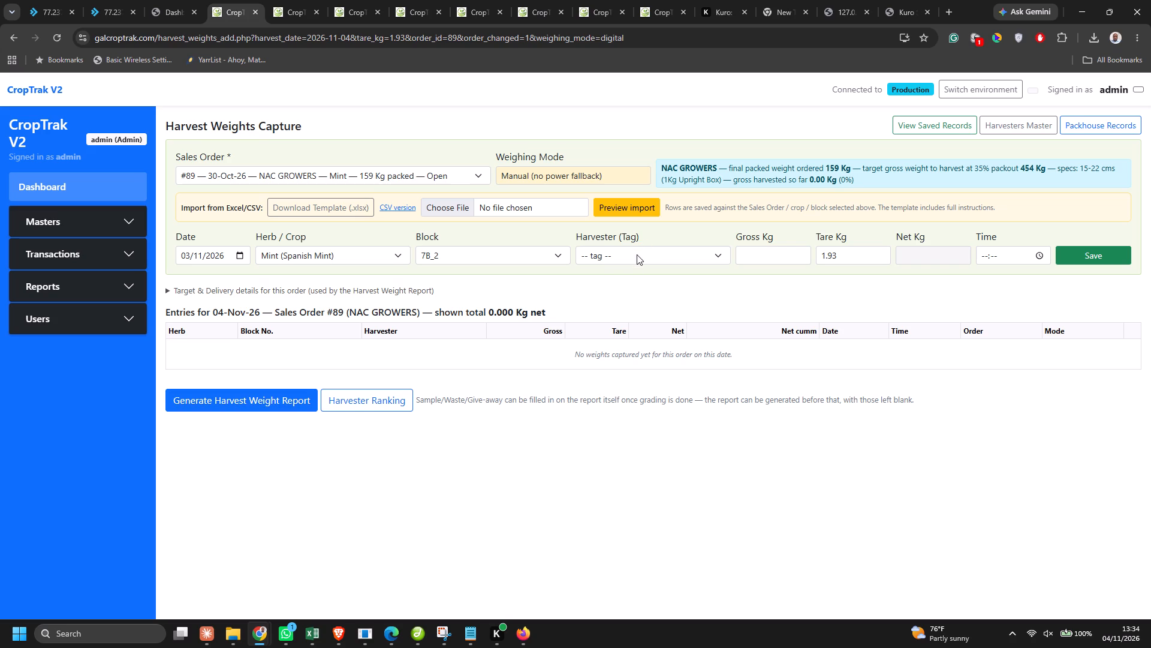
click(842, 253)
key(BackSpace)
key(5)
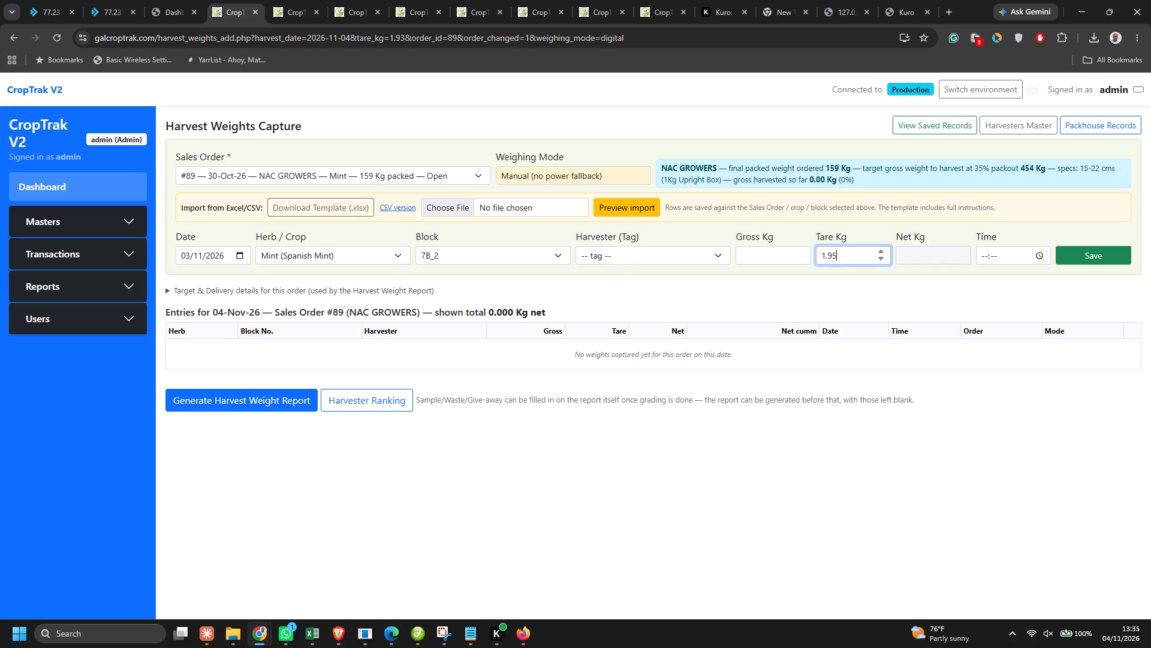
click(903, 288)
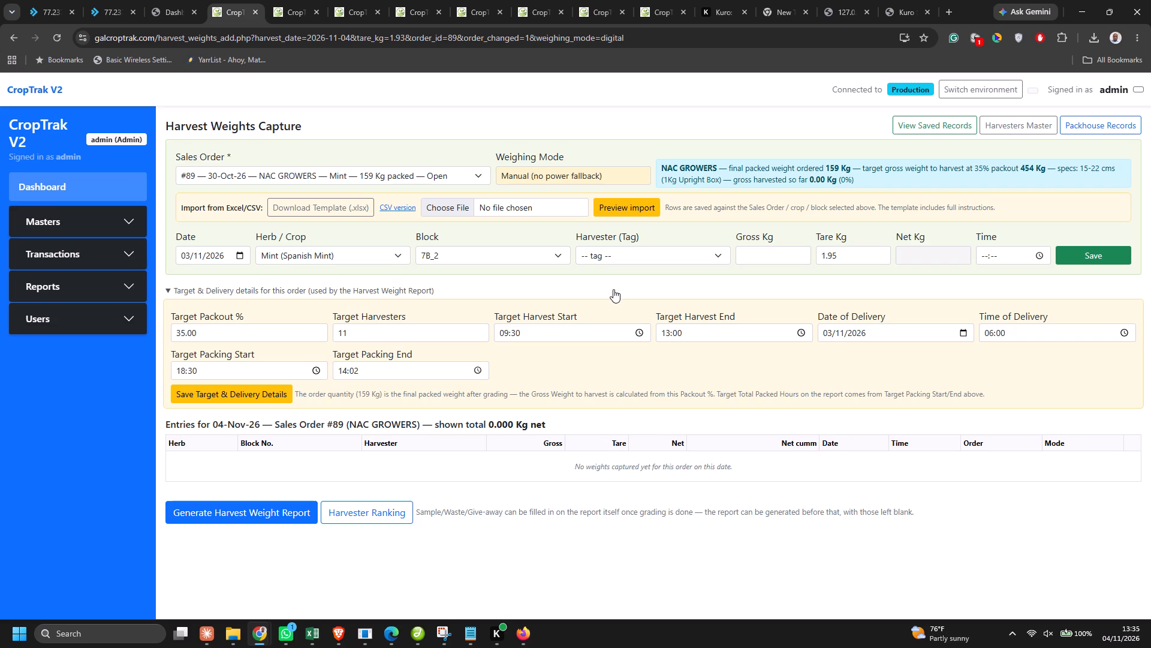
click(168, 289)
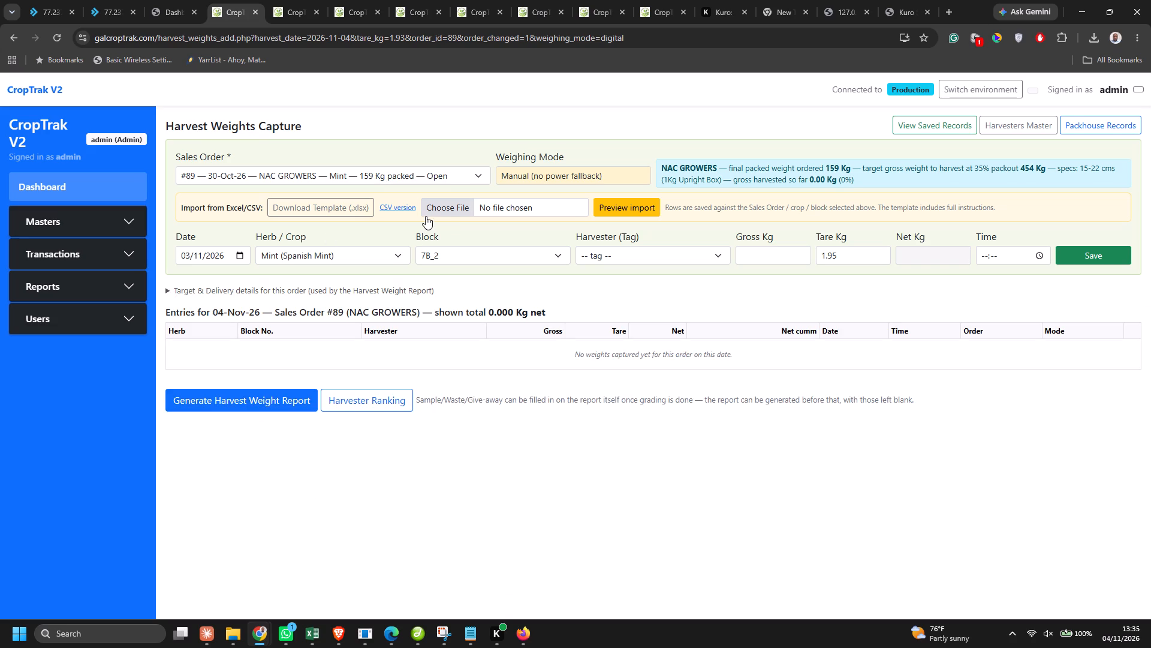
Load the file harvest_weights_import_template (7) from Downloads and preview its import.
click(455, 207)
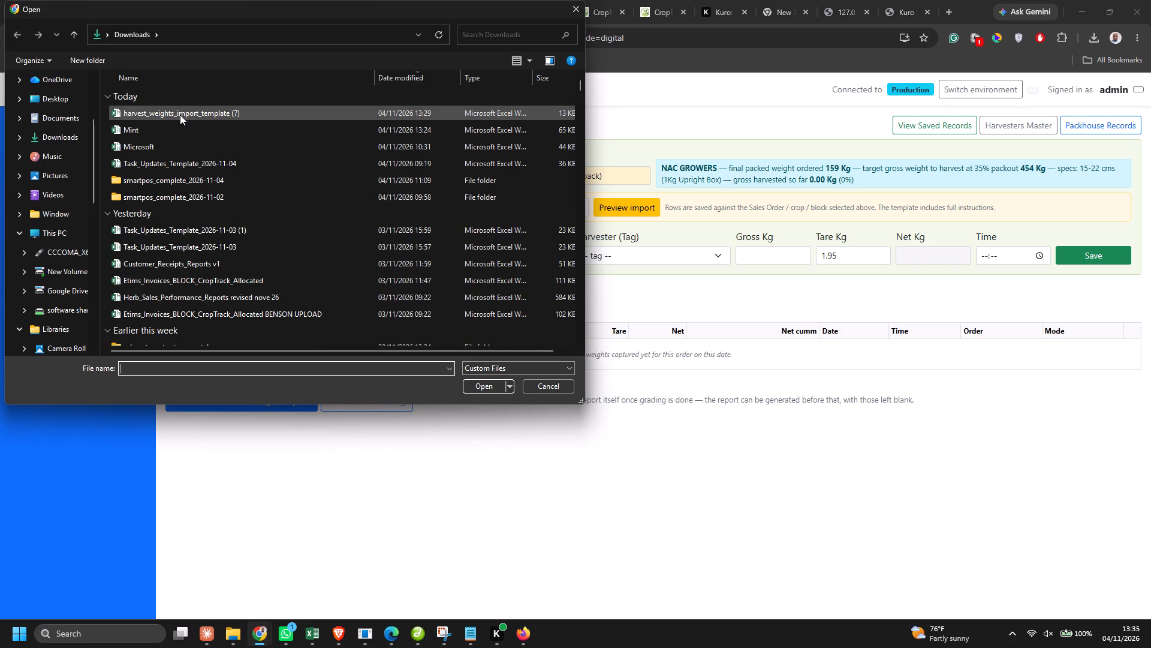
click(180, 115)
click(484, 388)
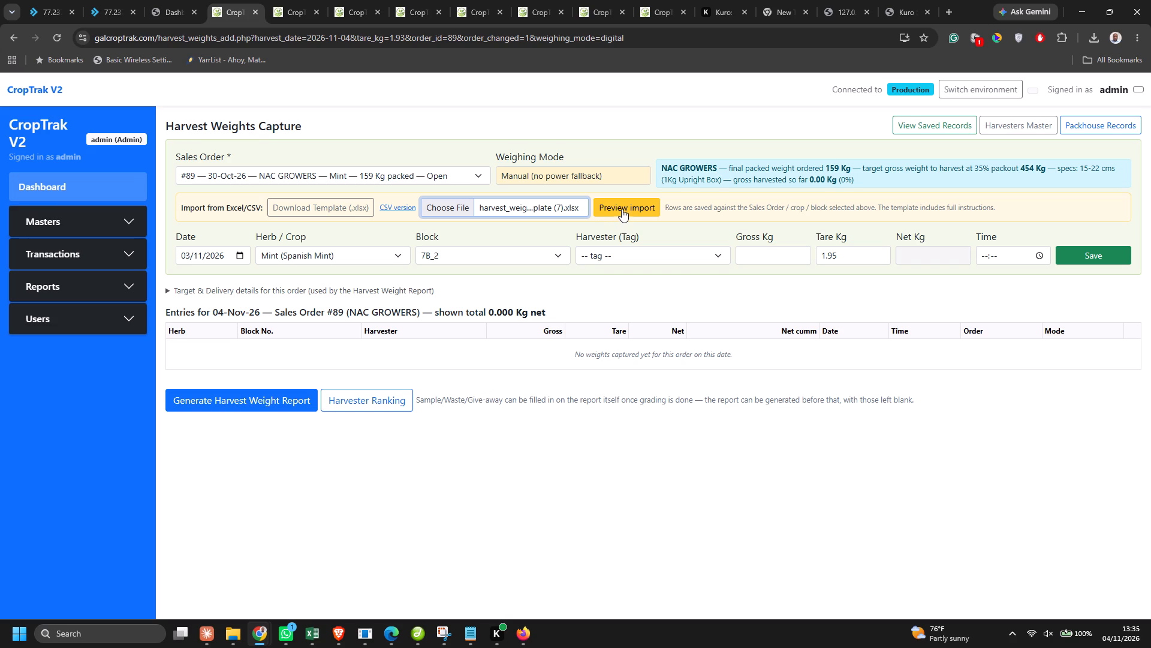
click(625, 206)
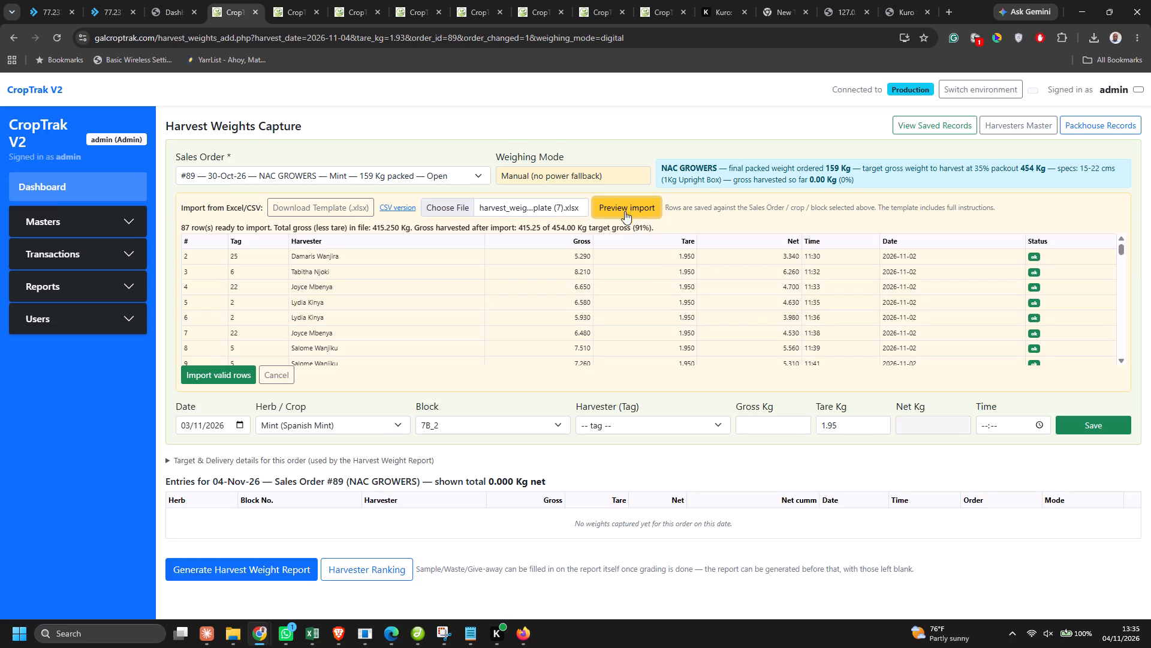
Examine the import preview's harvester rows, tare weights, dates, statuses and file total from start to end.
scroll(889, 307, down, 6)
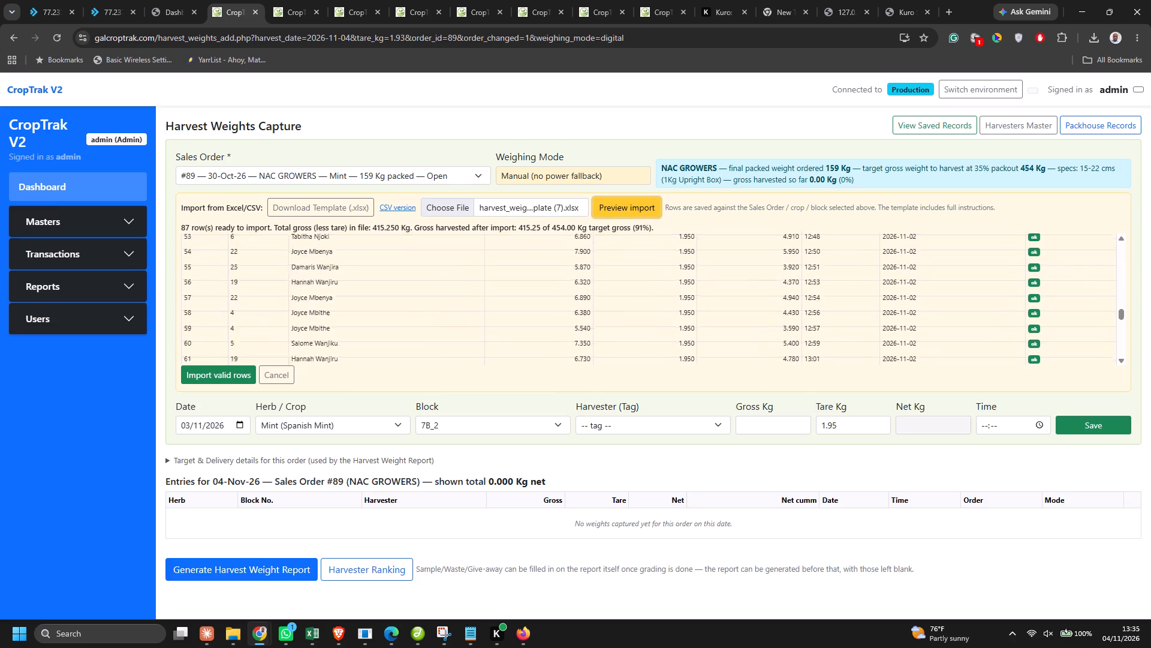
scroll(889, 307, down, 3)
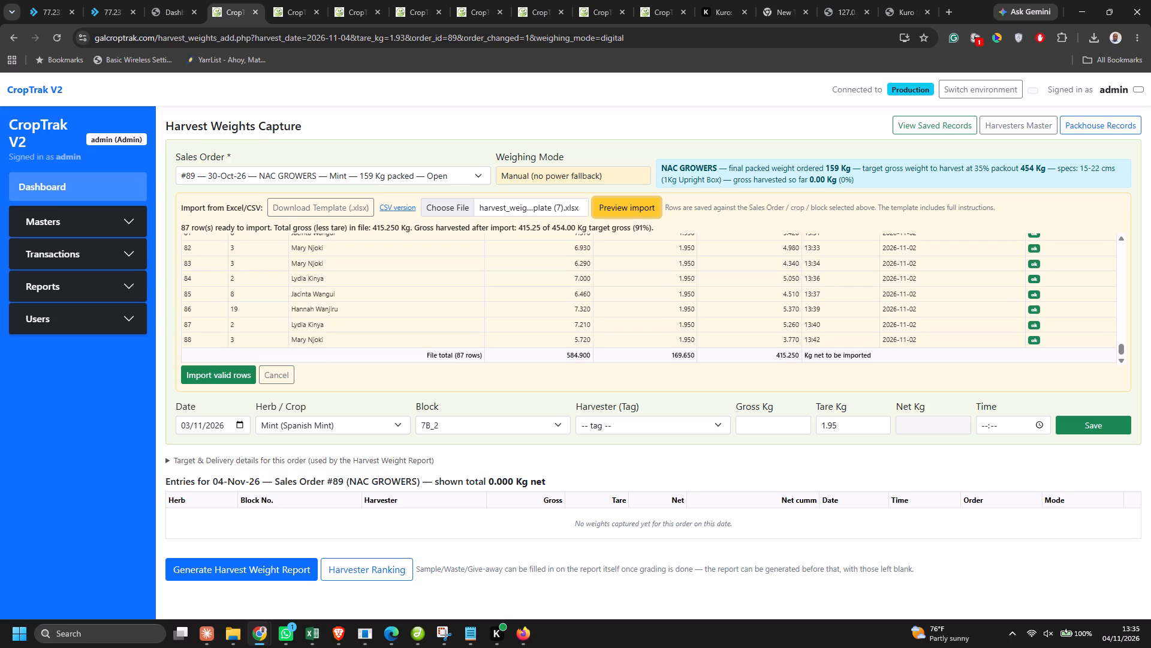
scroll(536, 296, down, 2)
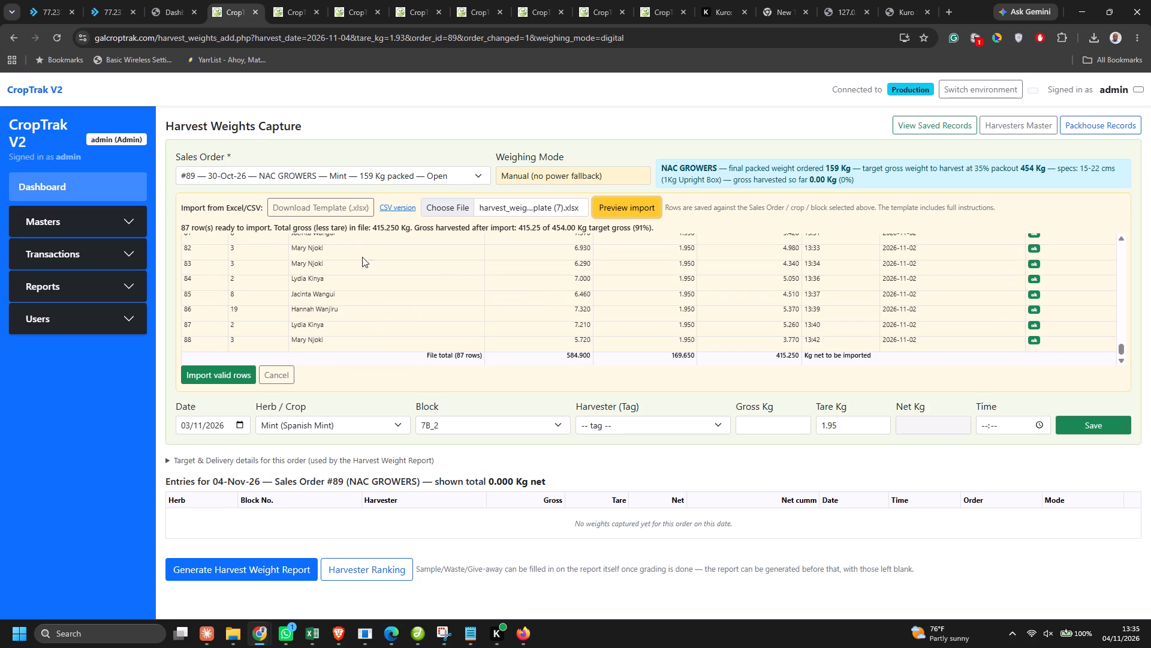
scroll(217, 212, up, 3)
scroll(355, 272, up, 12)
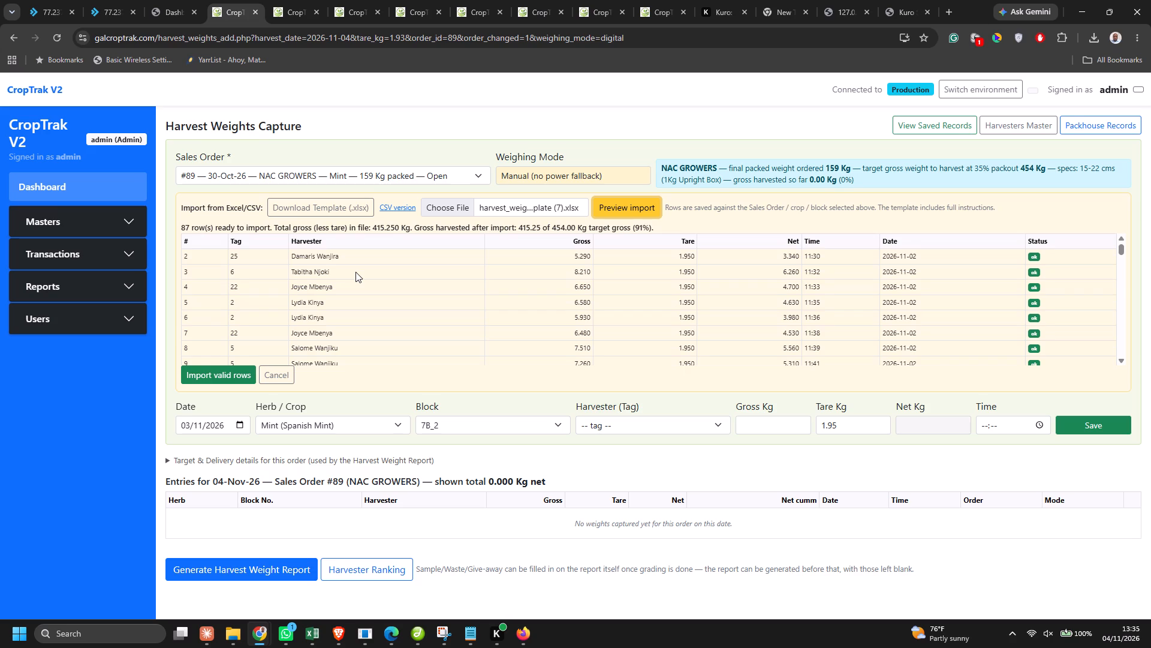
scroll(355, 272, up, 1)
scroll(355, 272, down, 1)
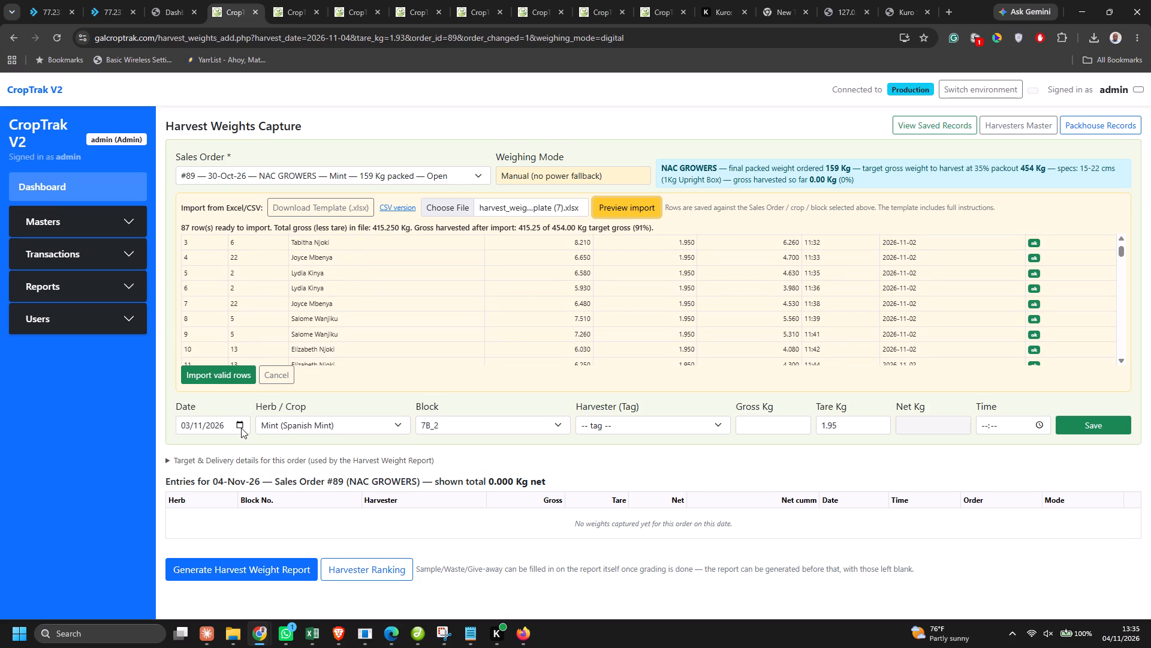
Set the harvest weights capture's date to 02/11/2026.
click(241, 428)
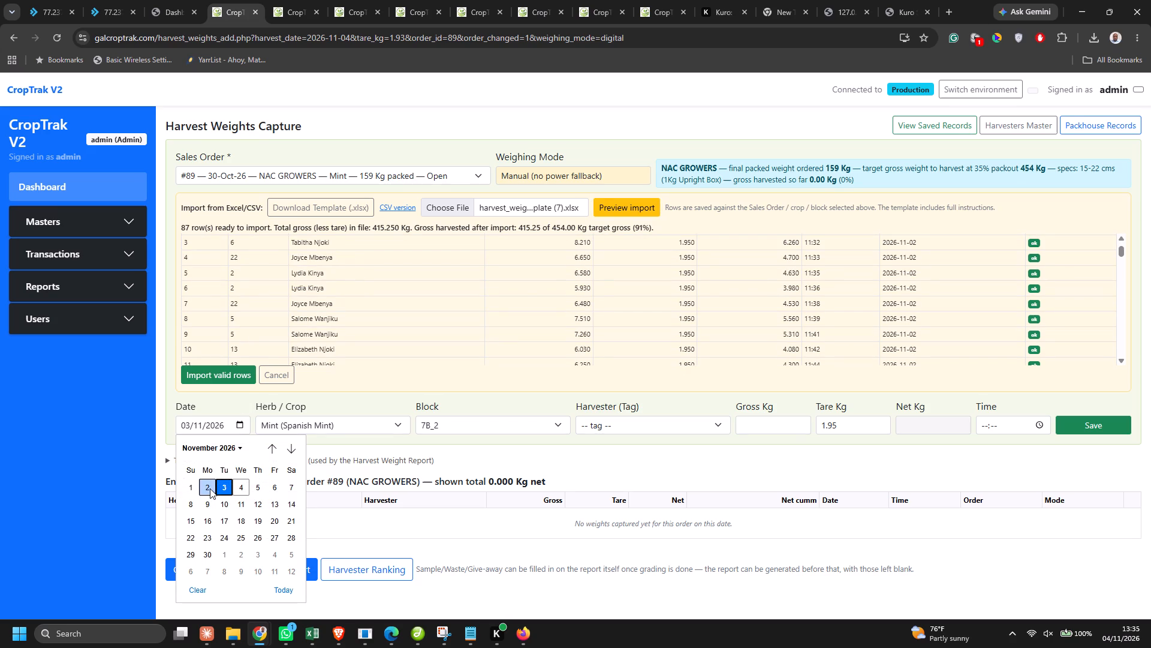
click(210, 488)
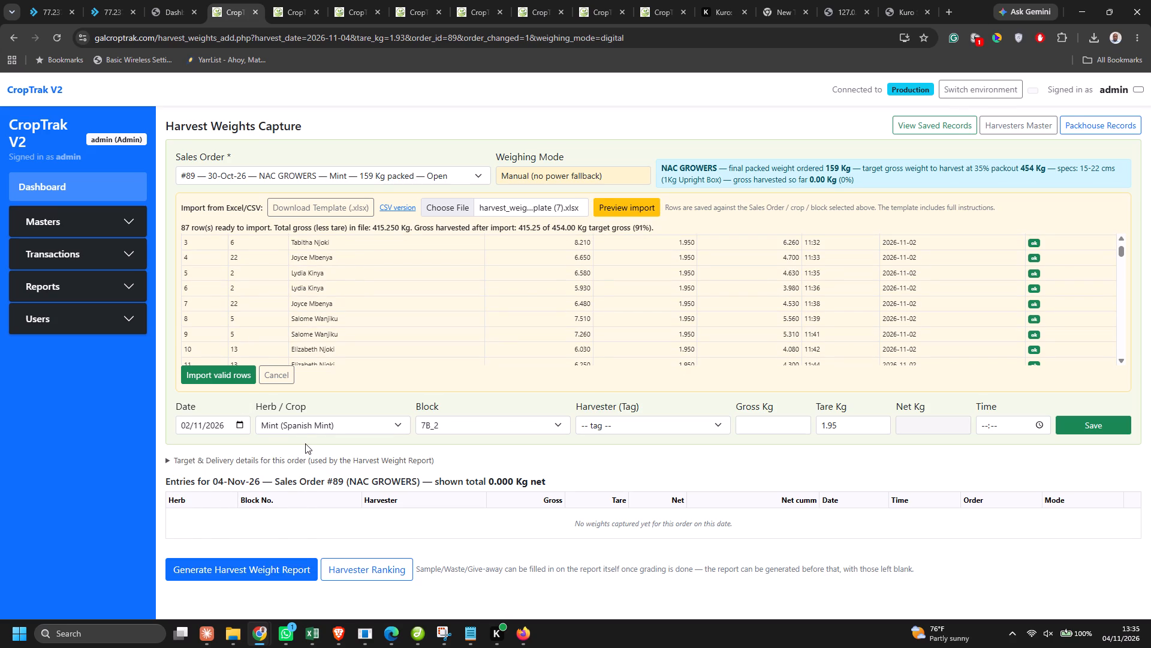
click(305, 443)
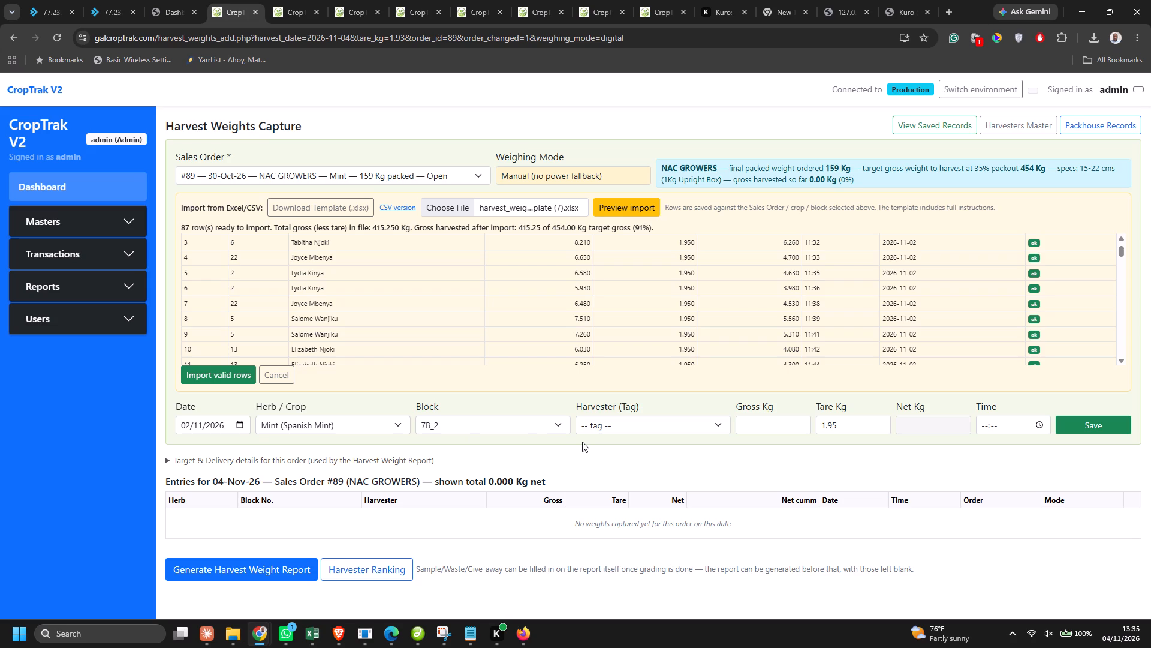
click(582, 442)
Import all valid rows from the previewed file against Sales Order #89 and accept the import.
scroll(925, 282, down, 3)
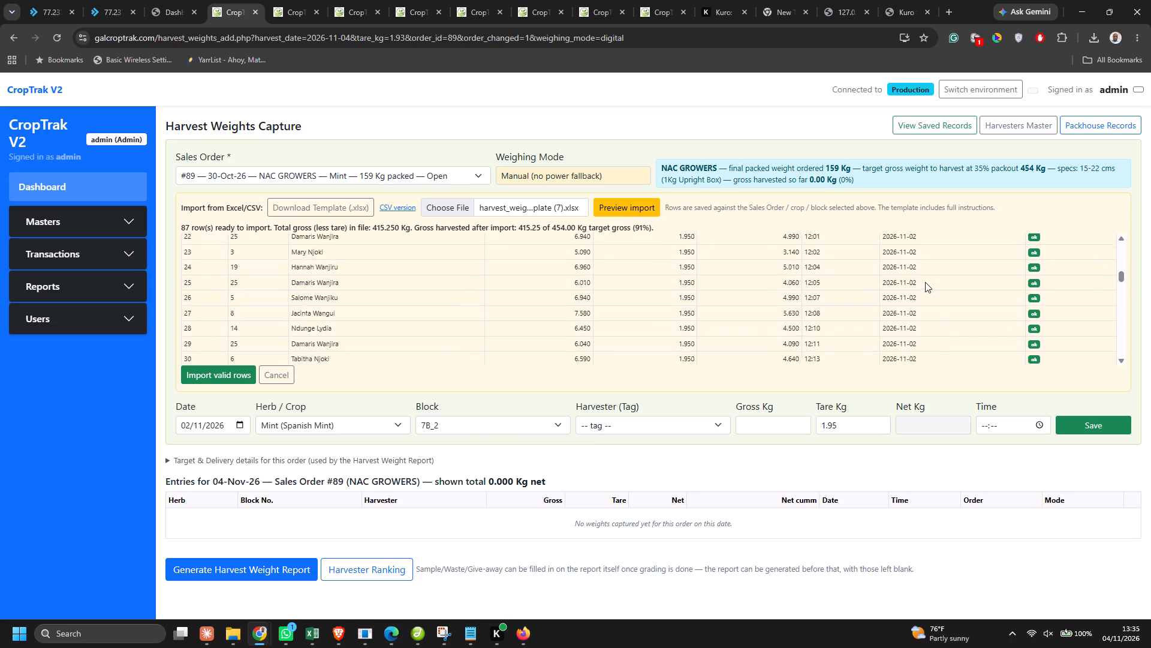
scroll(925, 282, down, 4)
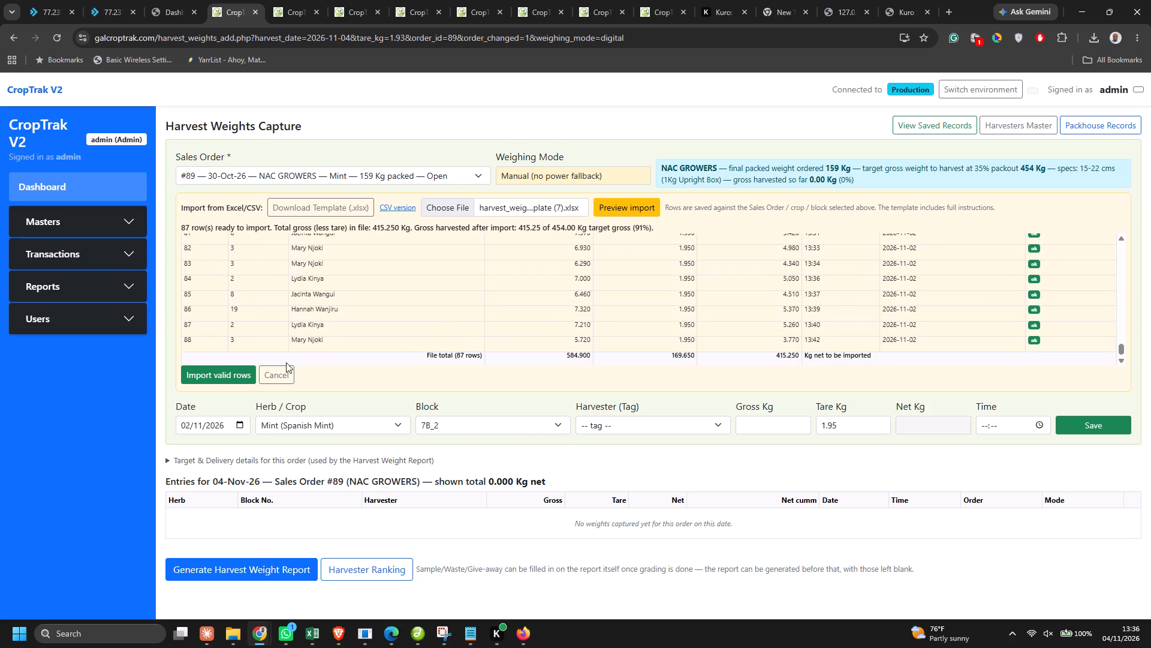
click(216, 373)
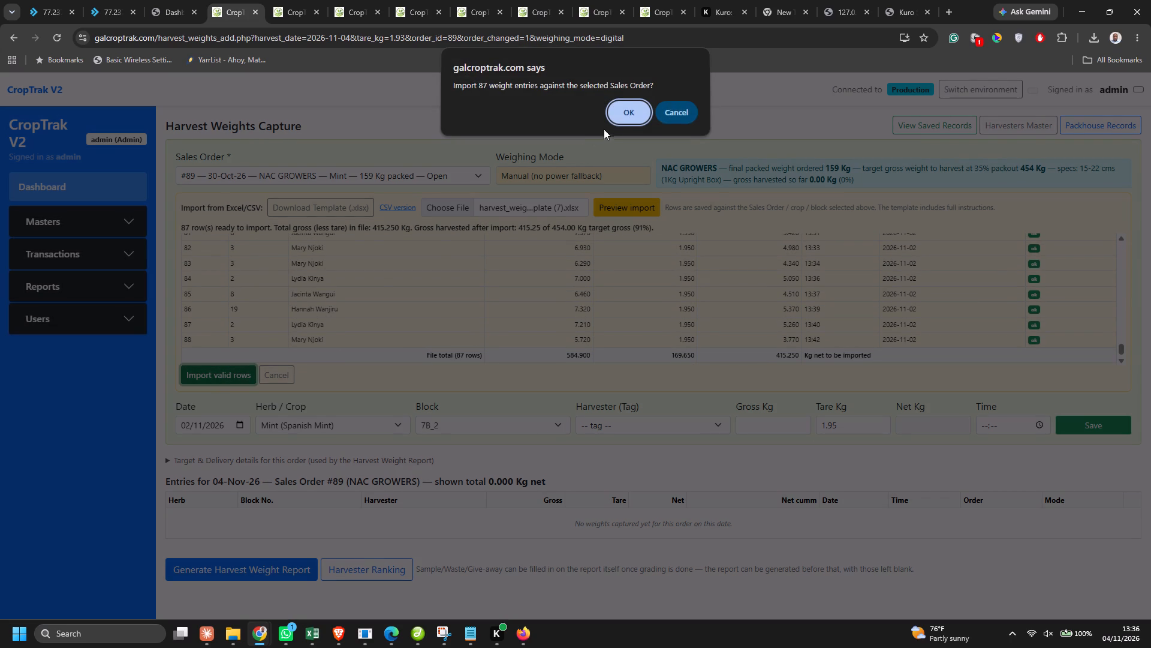
click(628, 117)
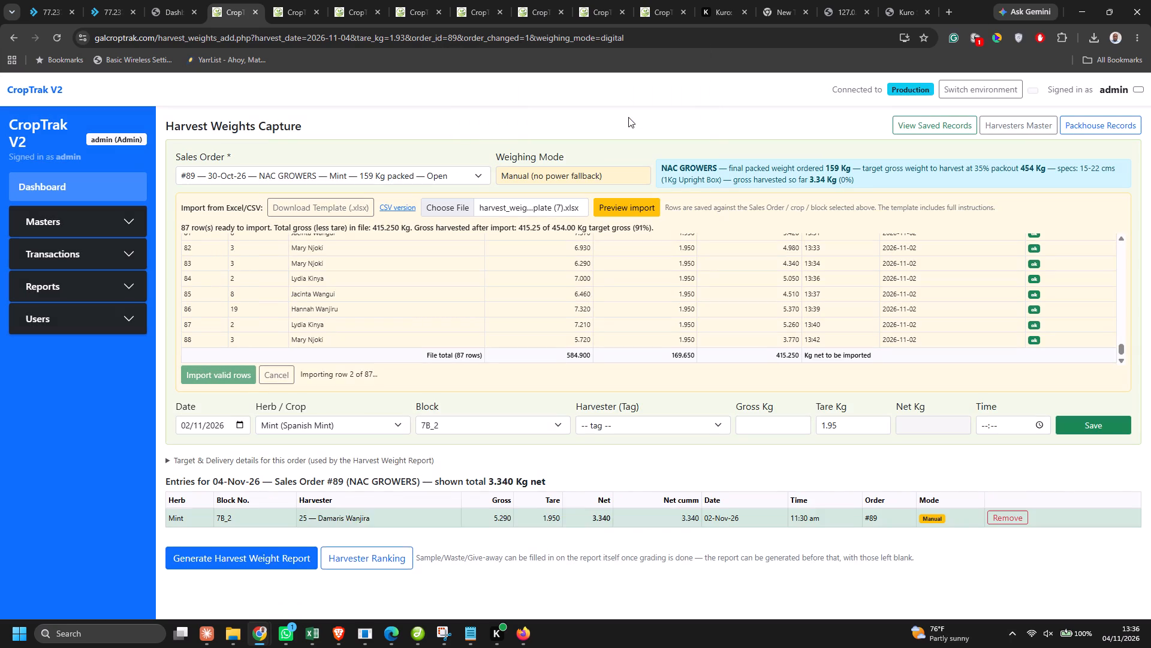
Follow the import progress and examine the Sales Order #89 entries table for block, tare, date, time and cumulative net.
scroll(635, 377, down, 3)
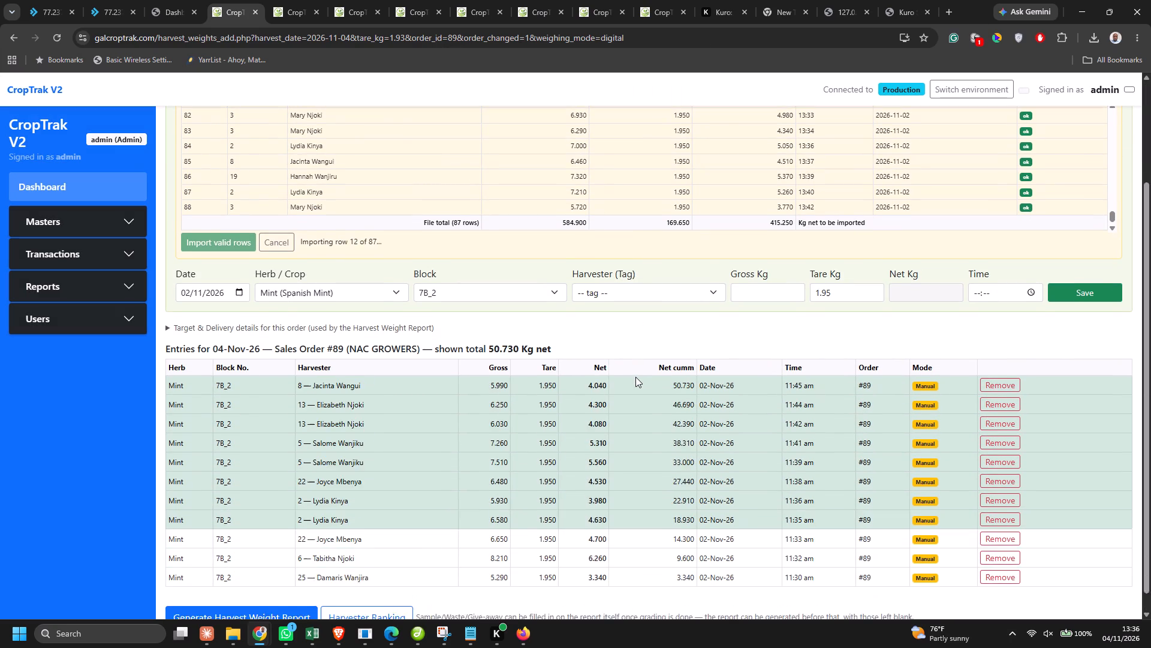
scroll(635, 377, down, 8)
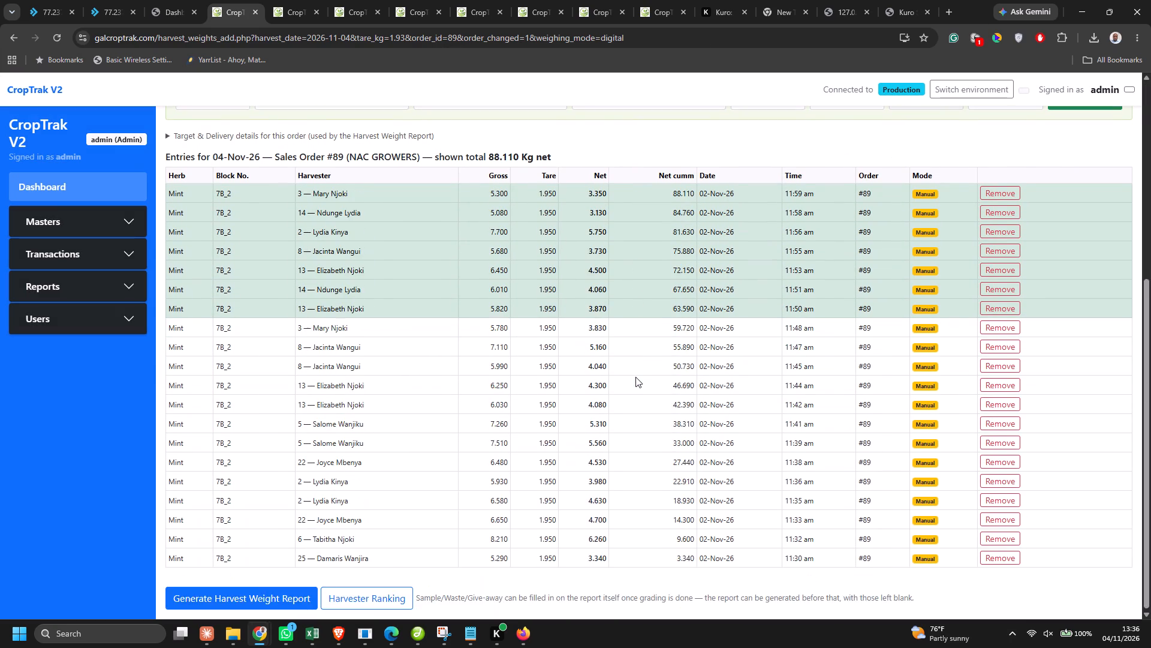
scroll(635, 377, down, 3)
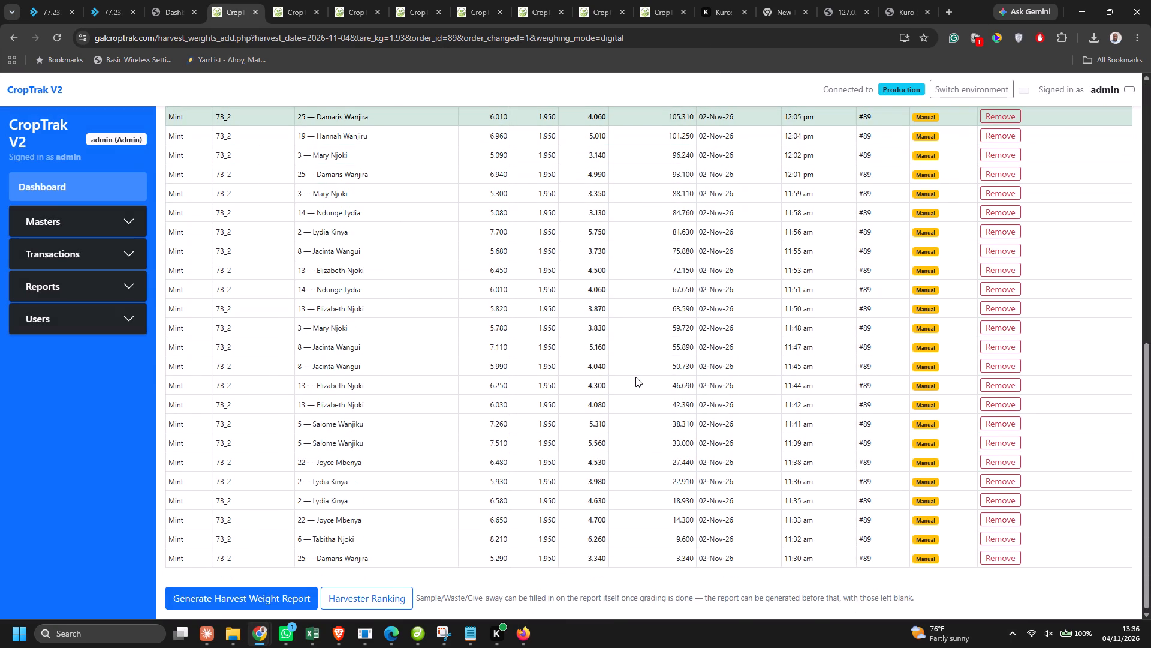
scroll(635, 377, down, 4)
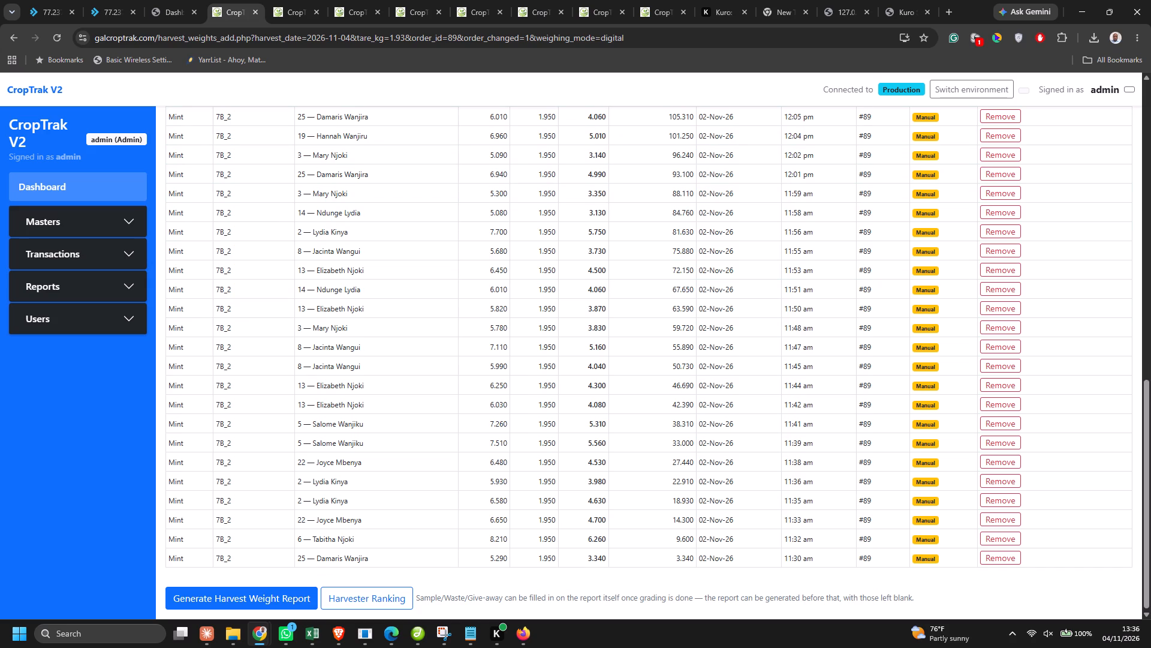
scroll(688, 462, down, 2)
scroll(688, 462, up, 6)
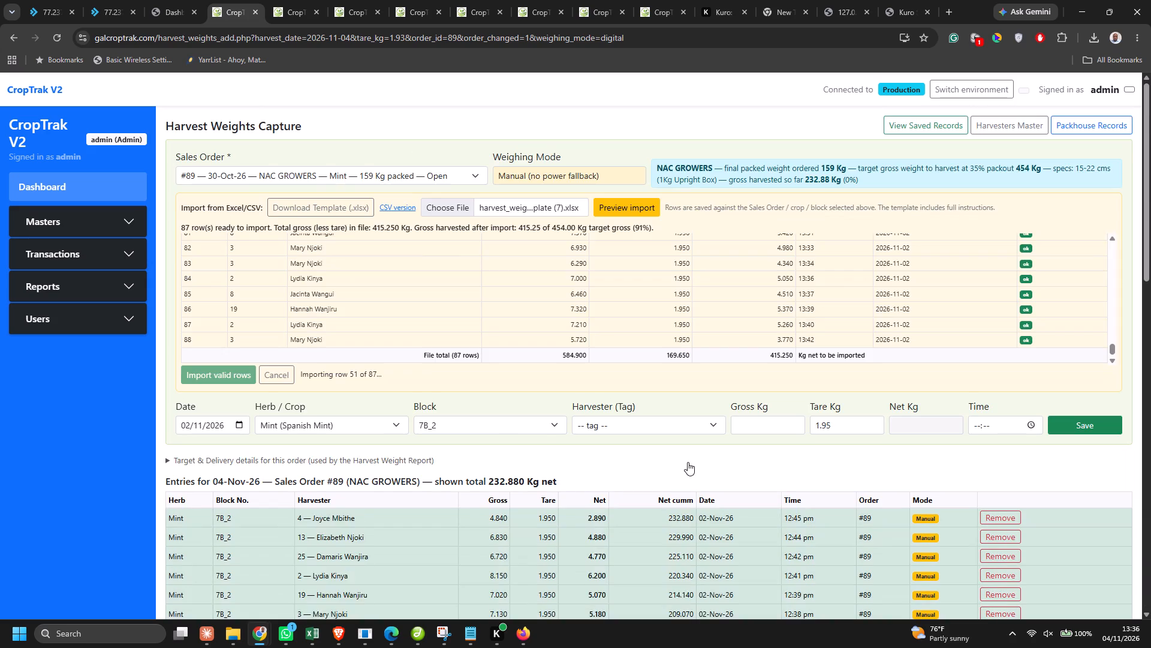
scroll(688, 462, down, 2)
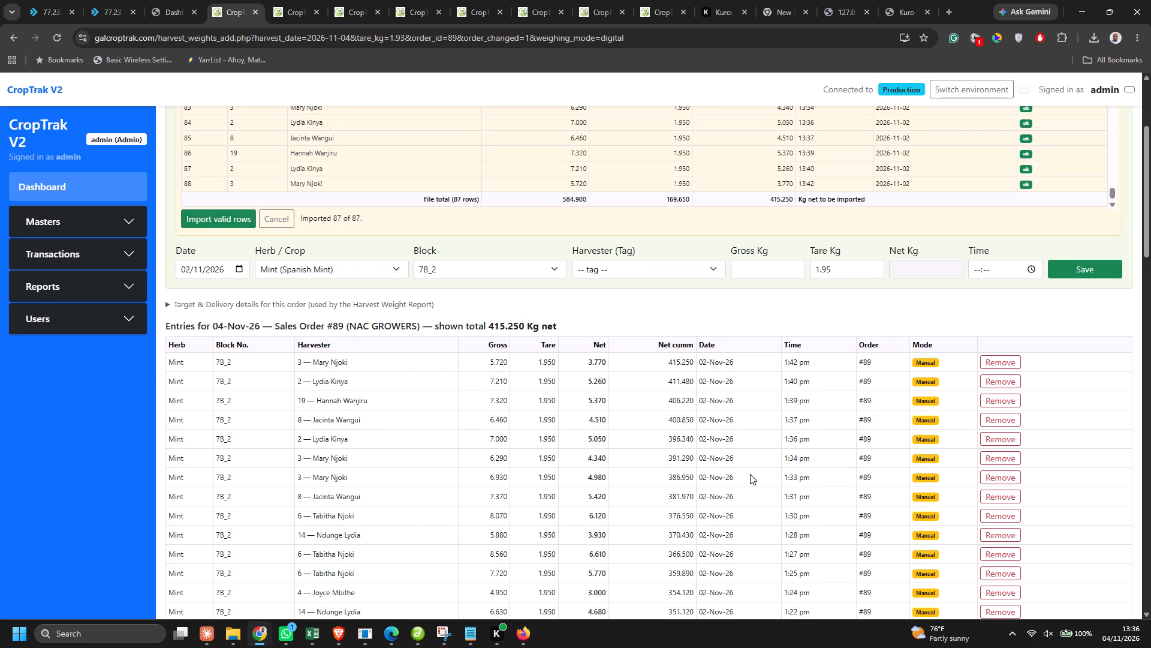
scroll(709, 487, down, 9)
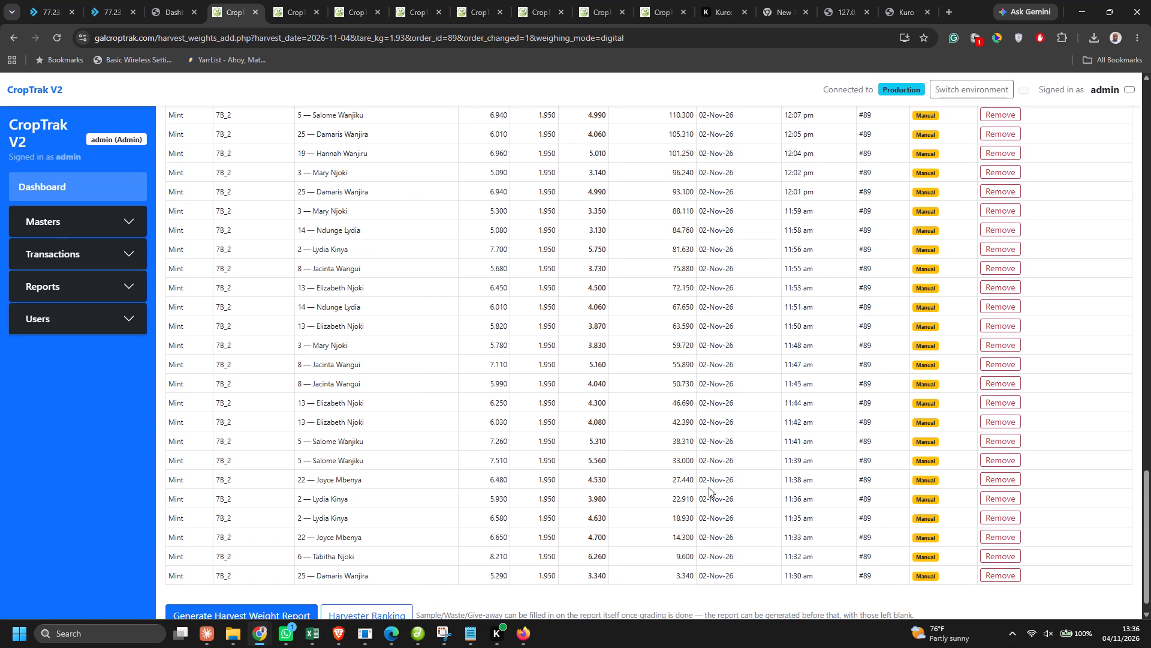
scroll(709, 487, up, 6)
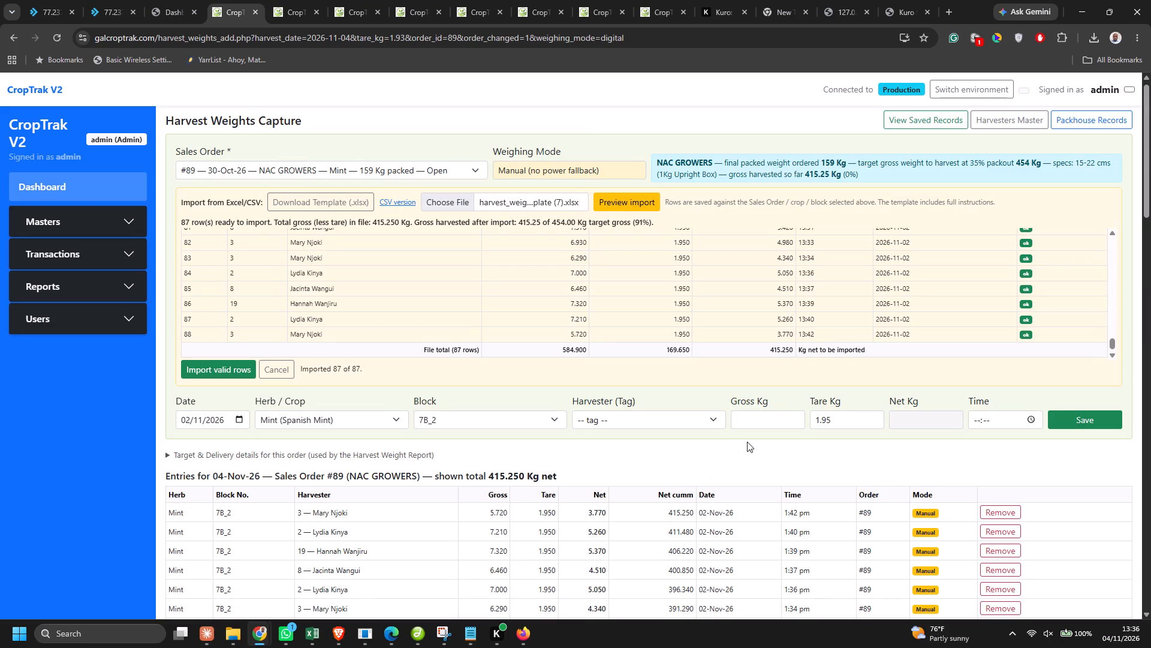
scroll(754, 442, down, 2)
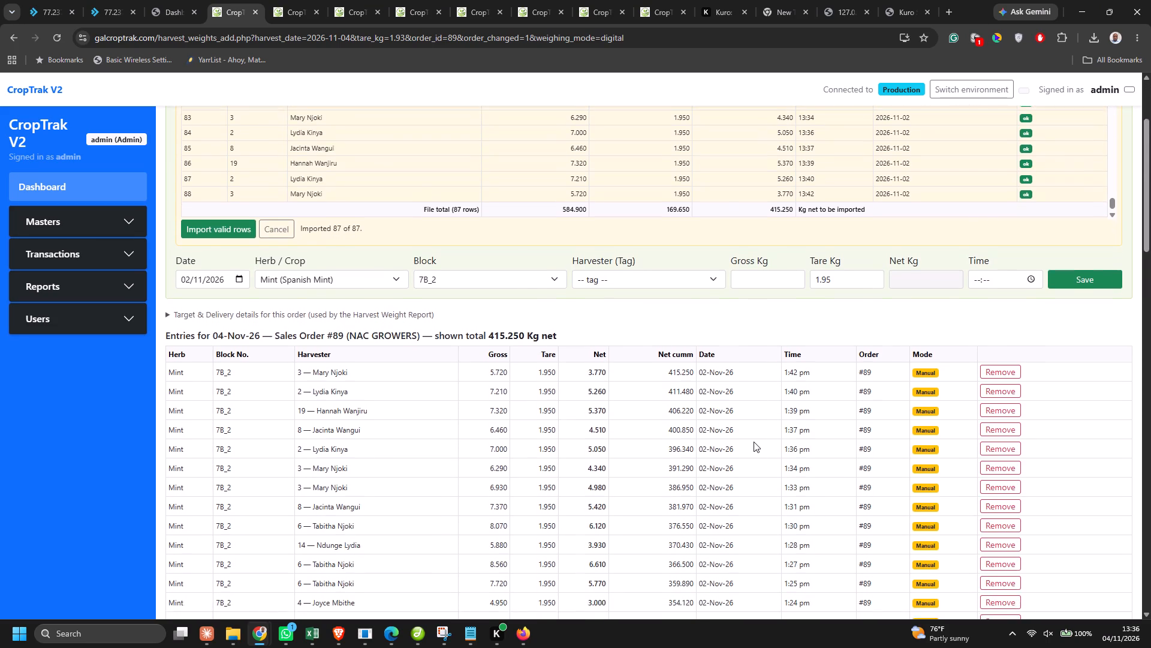
scroll(754, 442, down, 9)
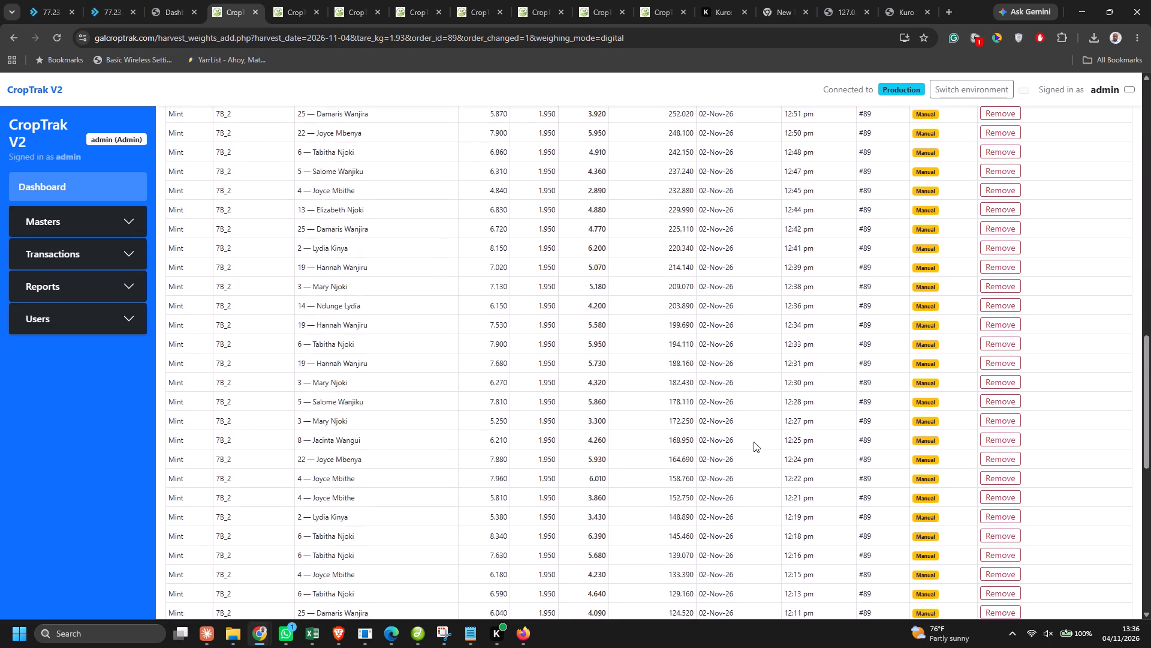
scroll(475, 458, down, 4)
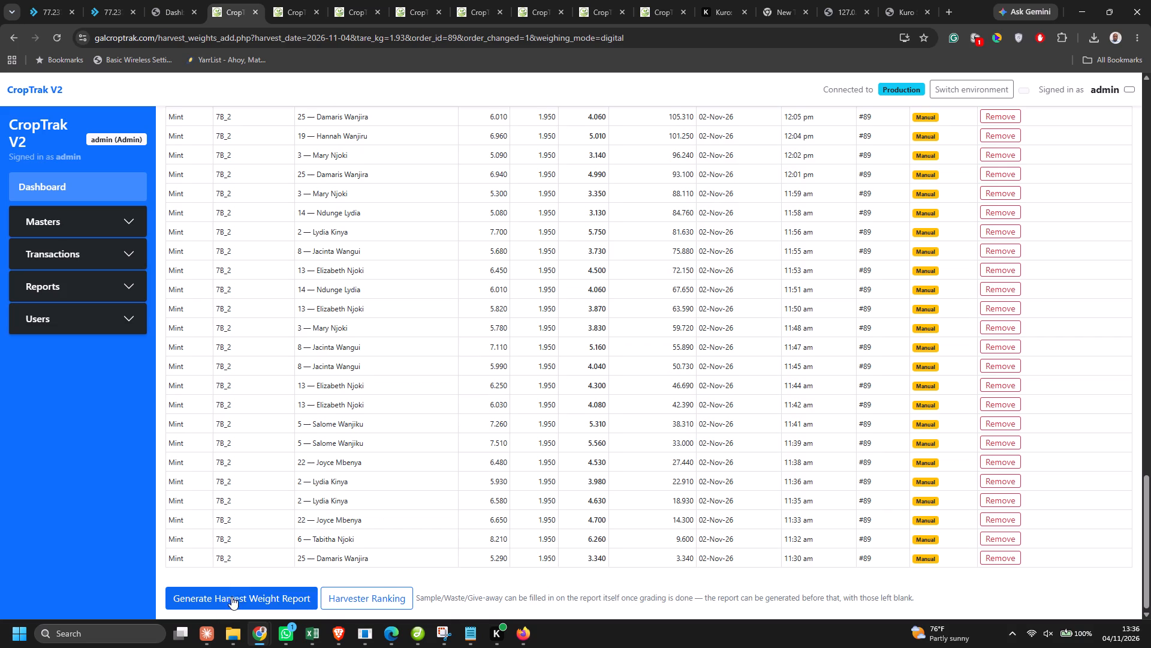
Generate the Harvest Weight Report for Sales Order #89, check its details and metrics, and return to the capture page.
click(224, 601)
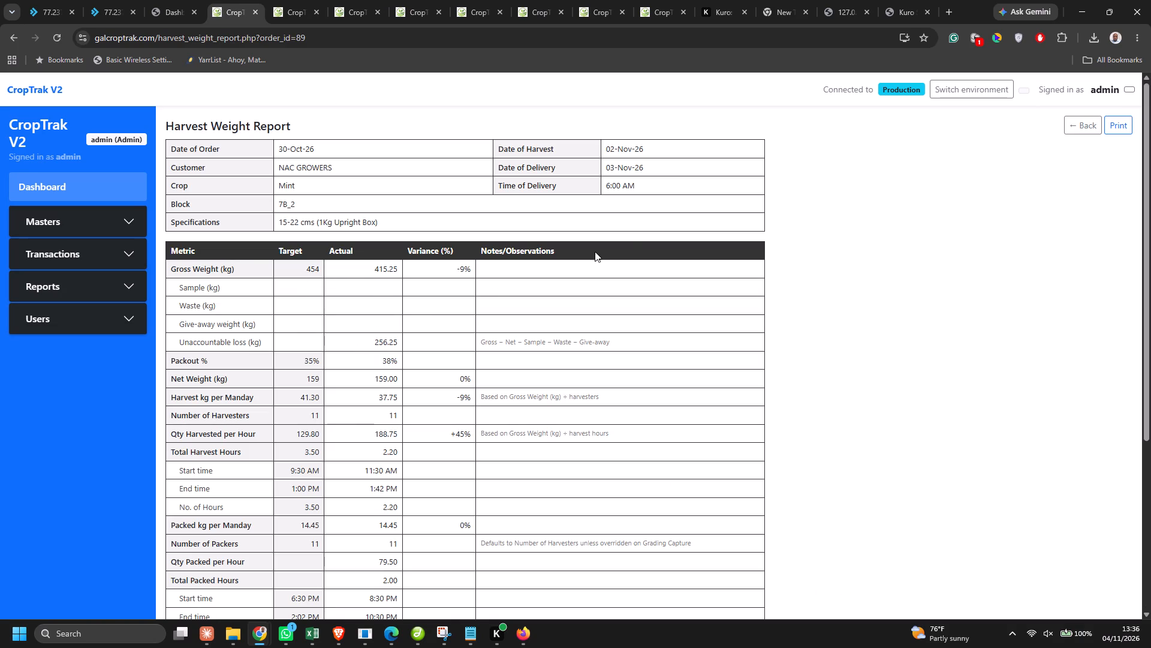
click(1087, 125)
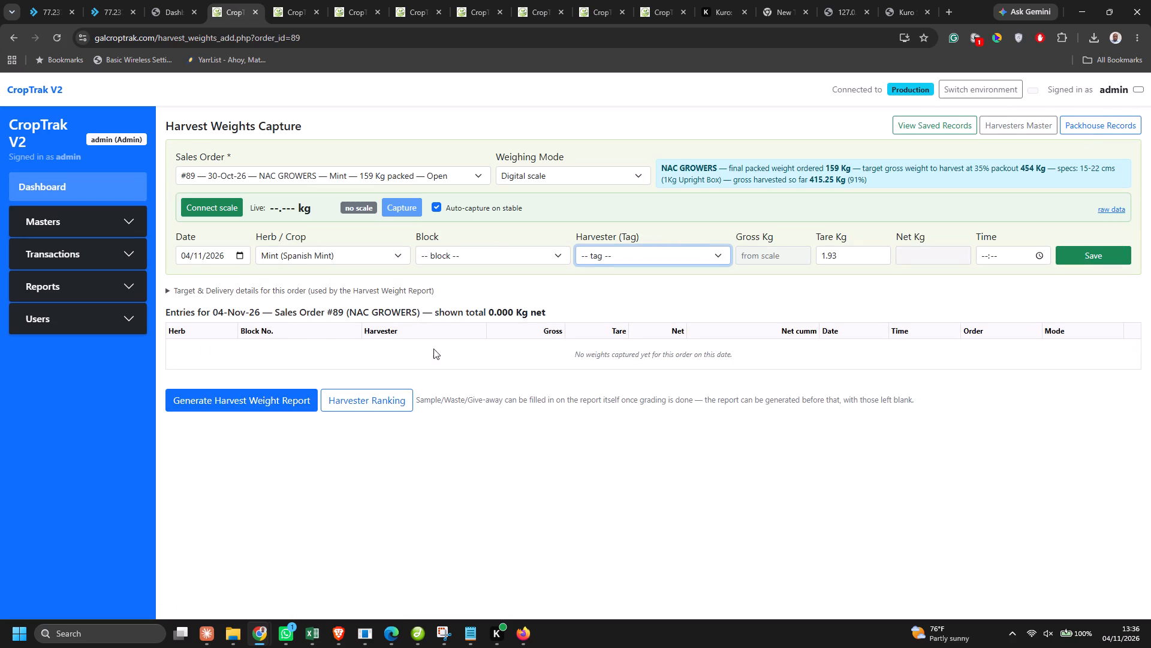
Open the saved harvest weight records and snip the list with Snipping Tool, from its heading through the 29/10/2026 Oregano row.
click(925, 124)
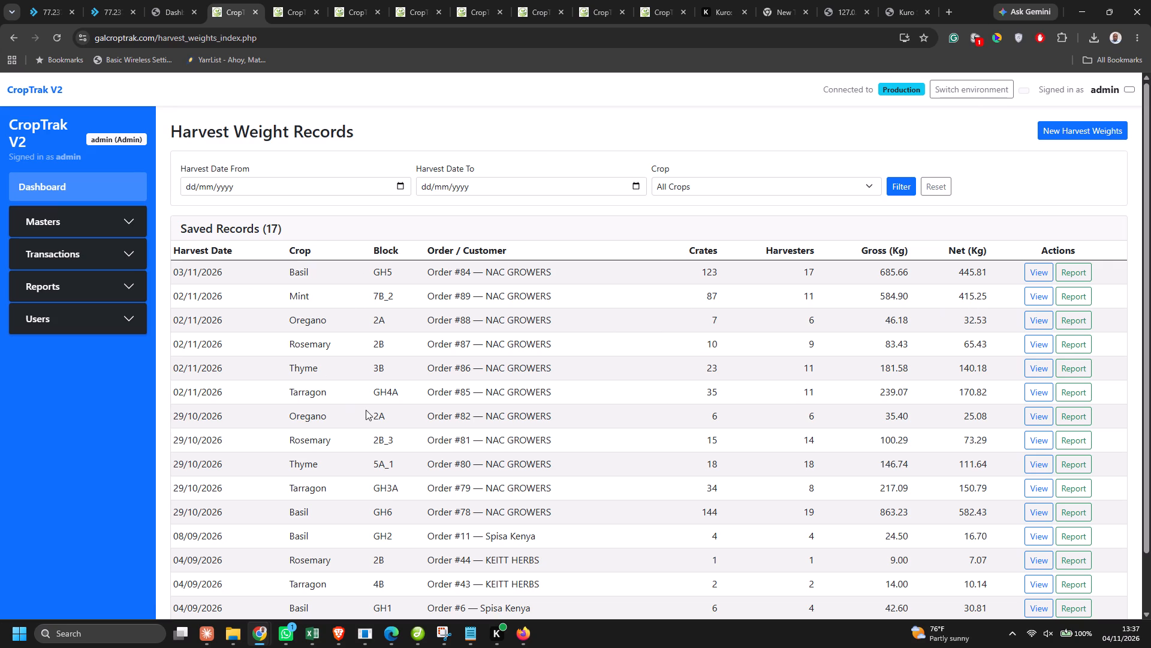
click(441, 636)
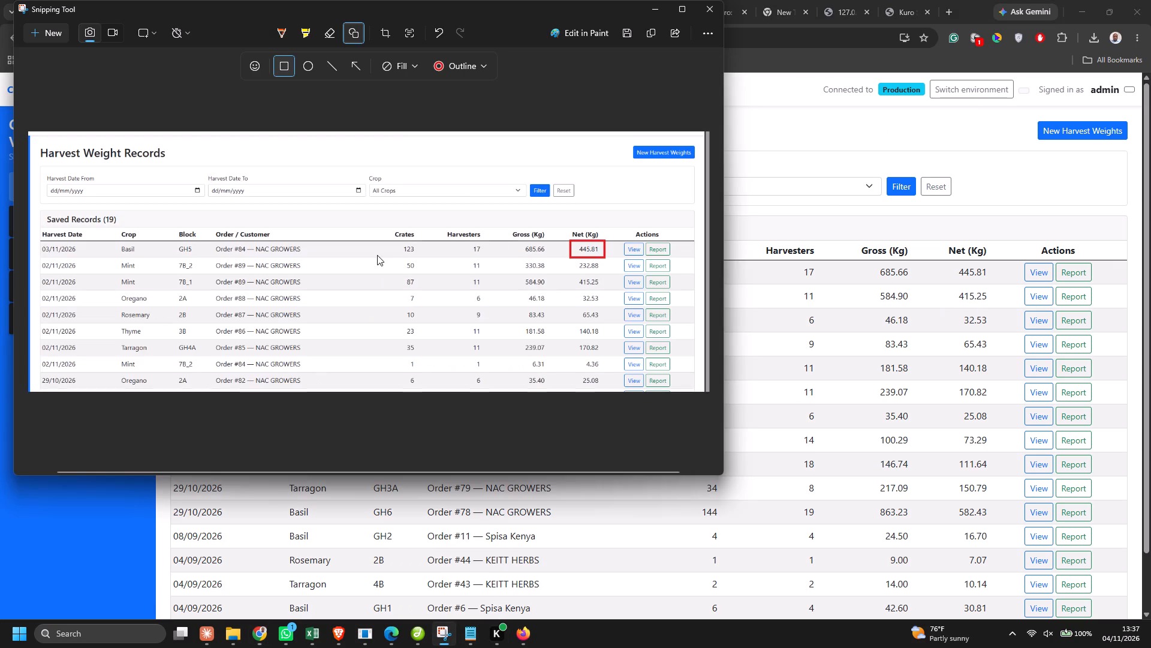
click(38, 29)
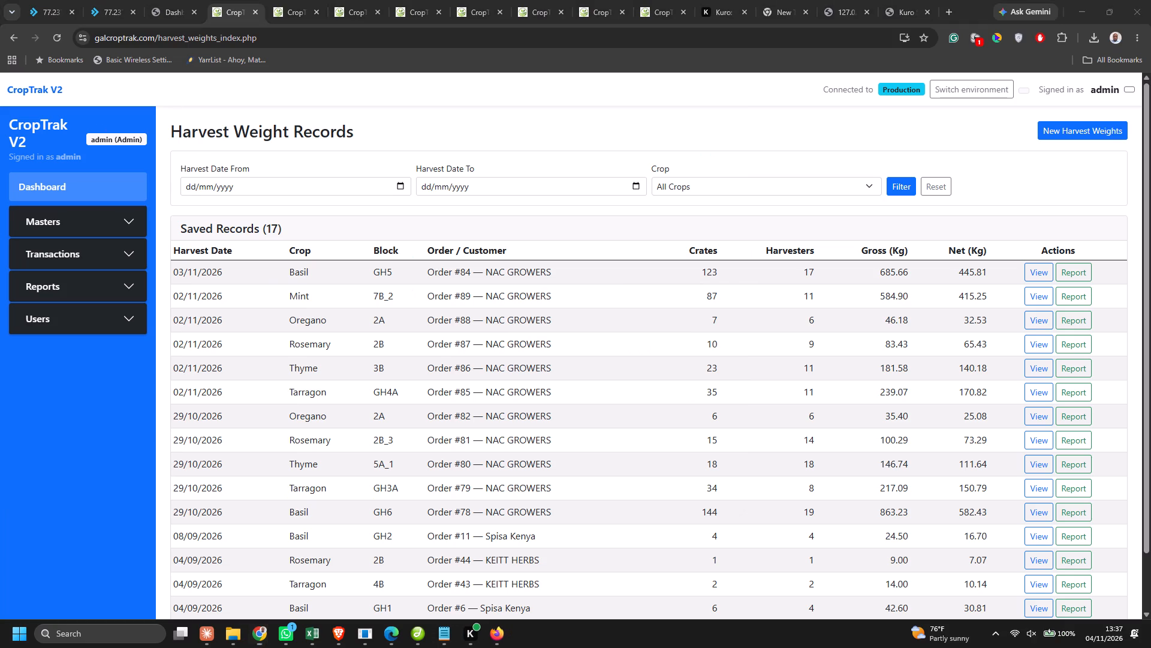
drag(156, 92, 1142, 434)
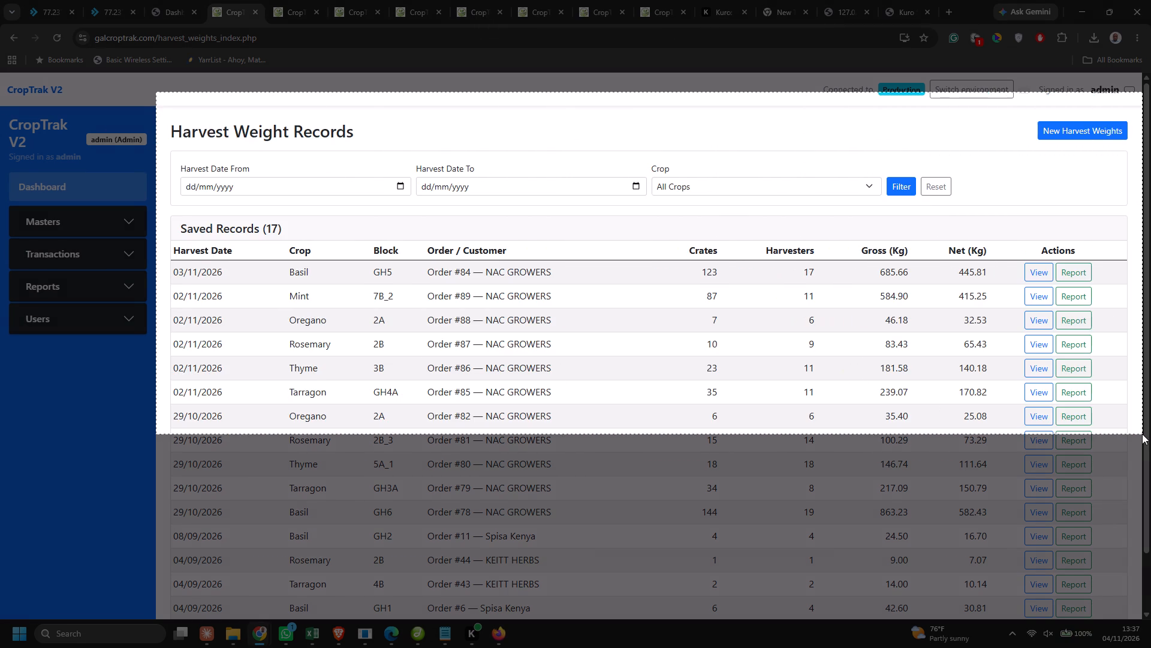
drag(1142, 434, 1143, 434)
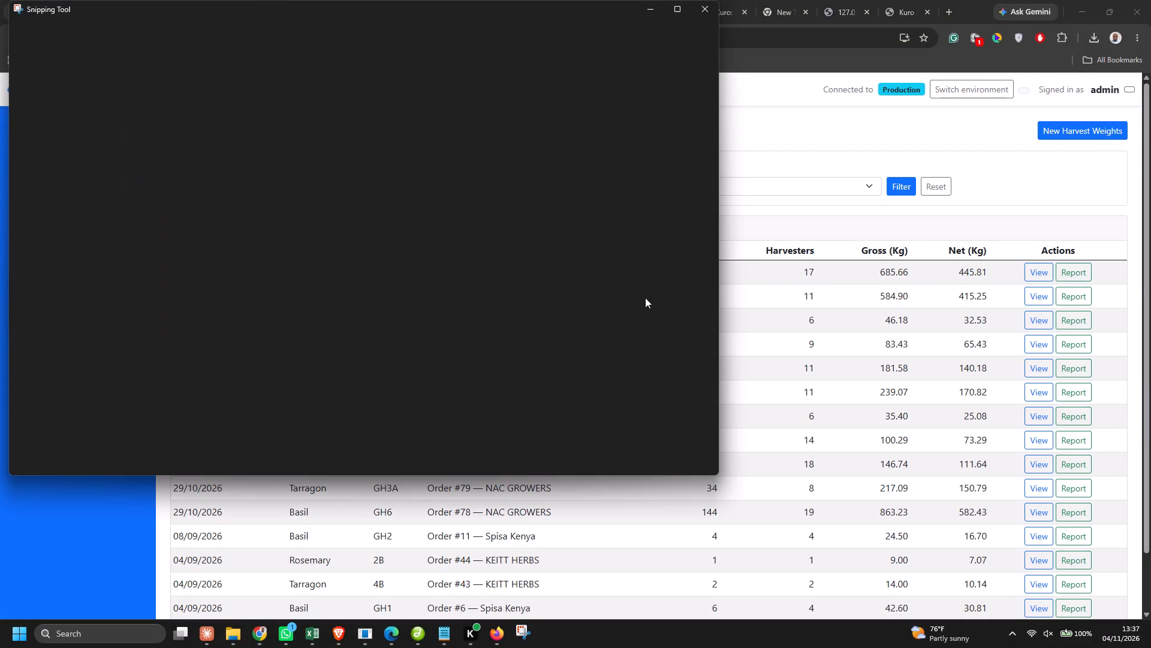
click(917, 128)
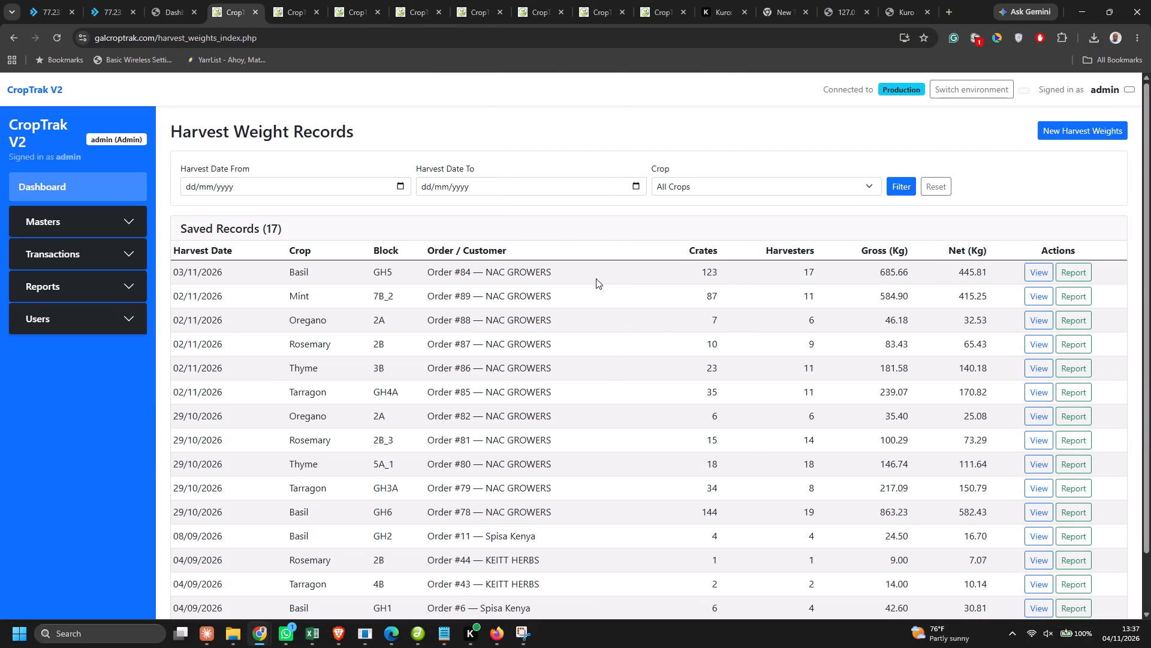
Open the saved Mint 7B_2 record of 02/11/2026 for Order #89 and examine its removed and active entries through the last row.
click(1038, 297)
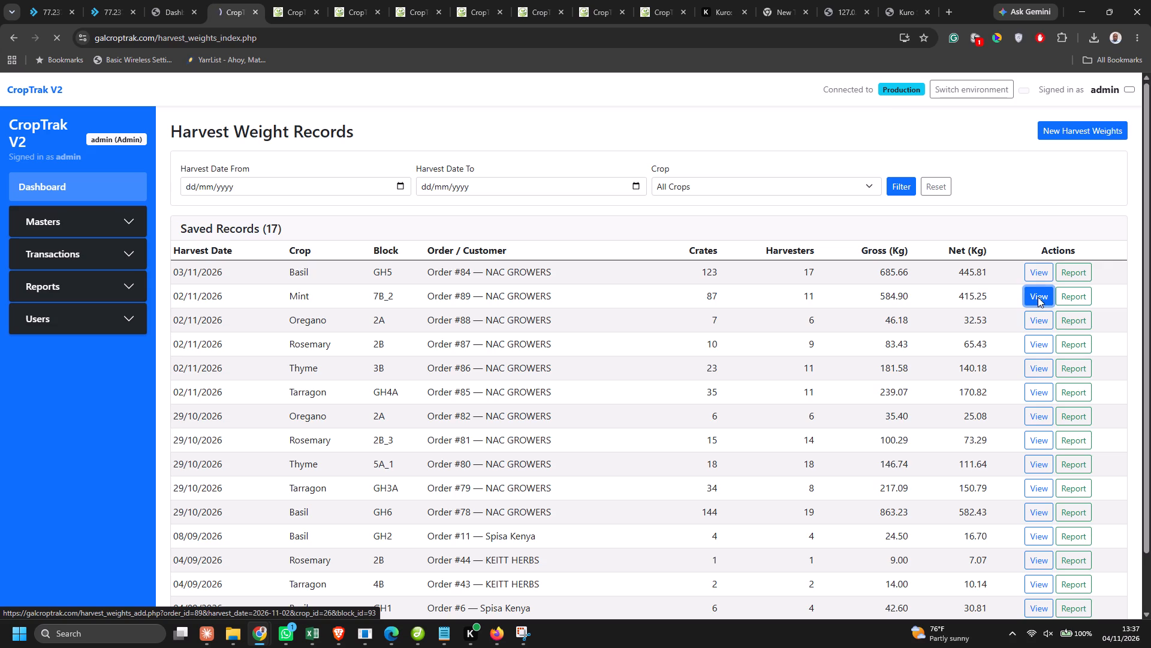
scroll(684, 431, down, 3)
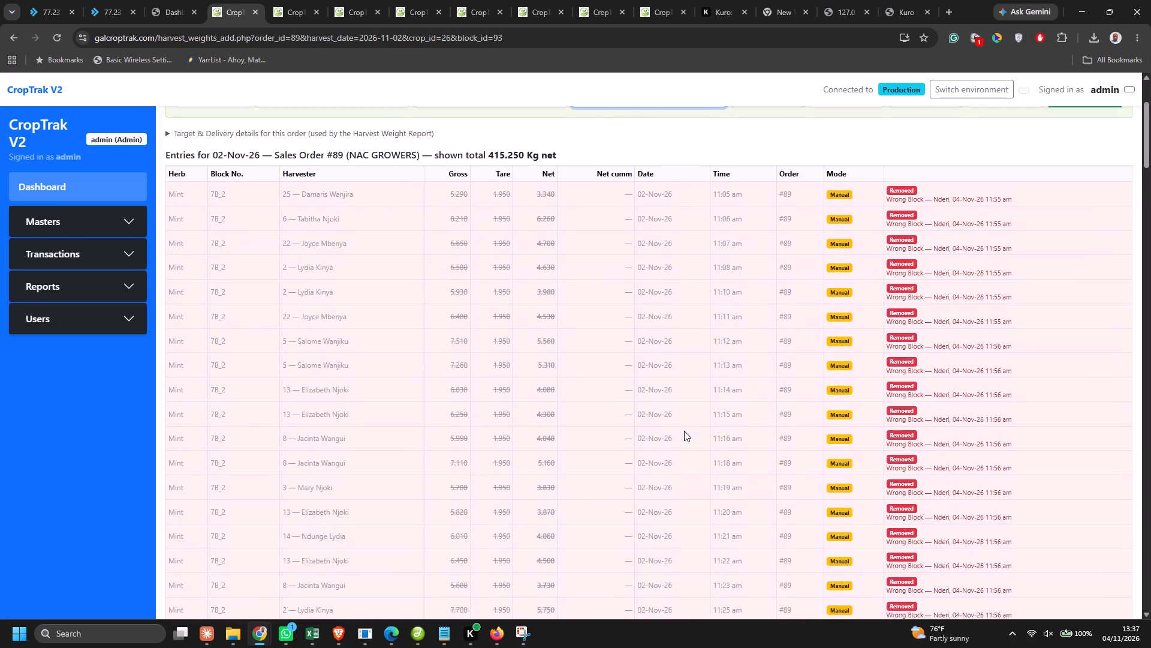
scroll(684, 431, down, 6)
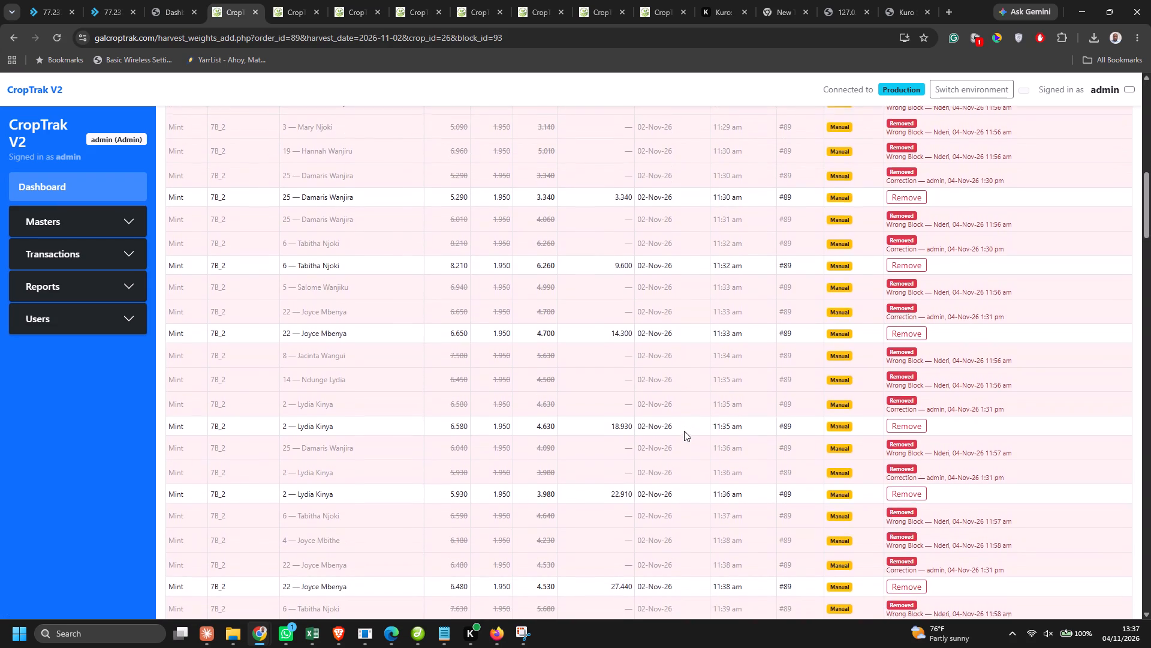
scroll(684, 431, down, 5)
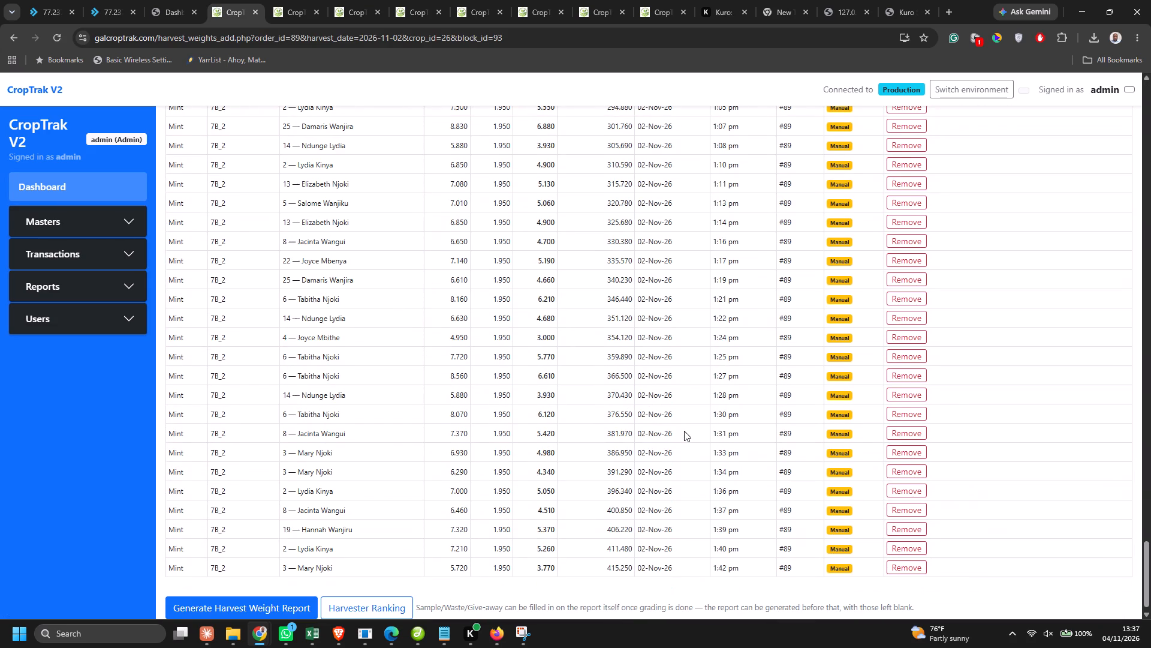
scroll(684, 431, up, 17)
Open the Harvester Ranking for the Sales Order #89 Mint 7B_2 harvest and review the ranked harvesters and their kilograms.
scroll(691, 365, down, 3)
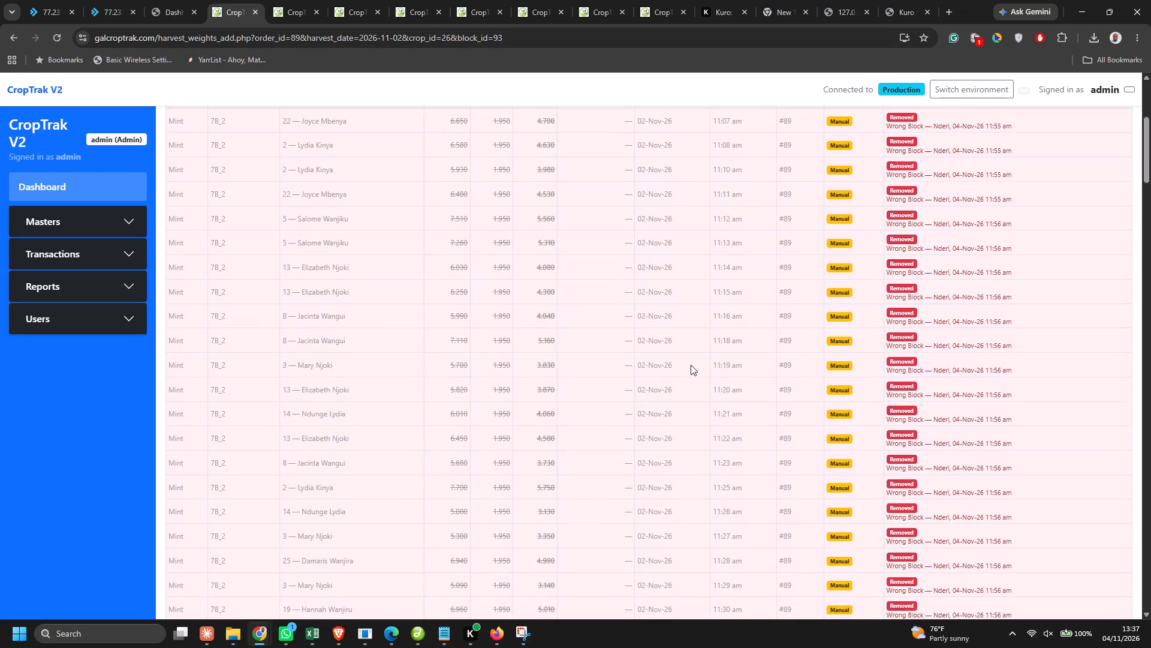
scroll(691, 365, down, 20)
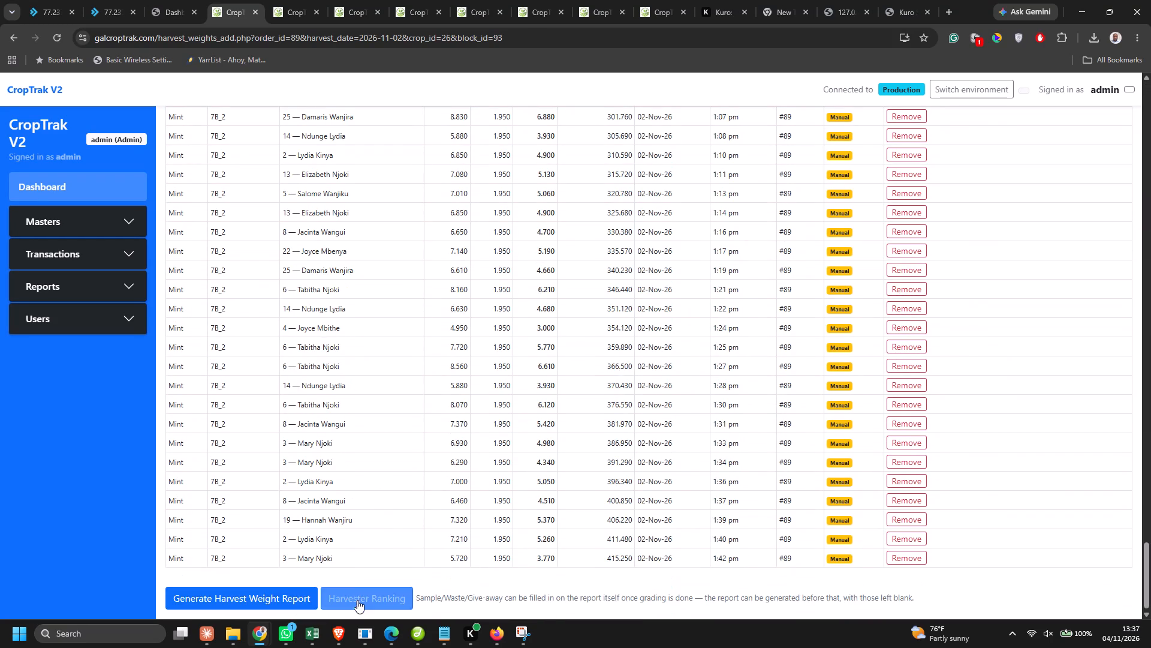
click(358, 601)
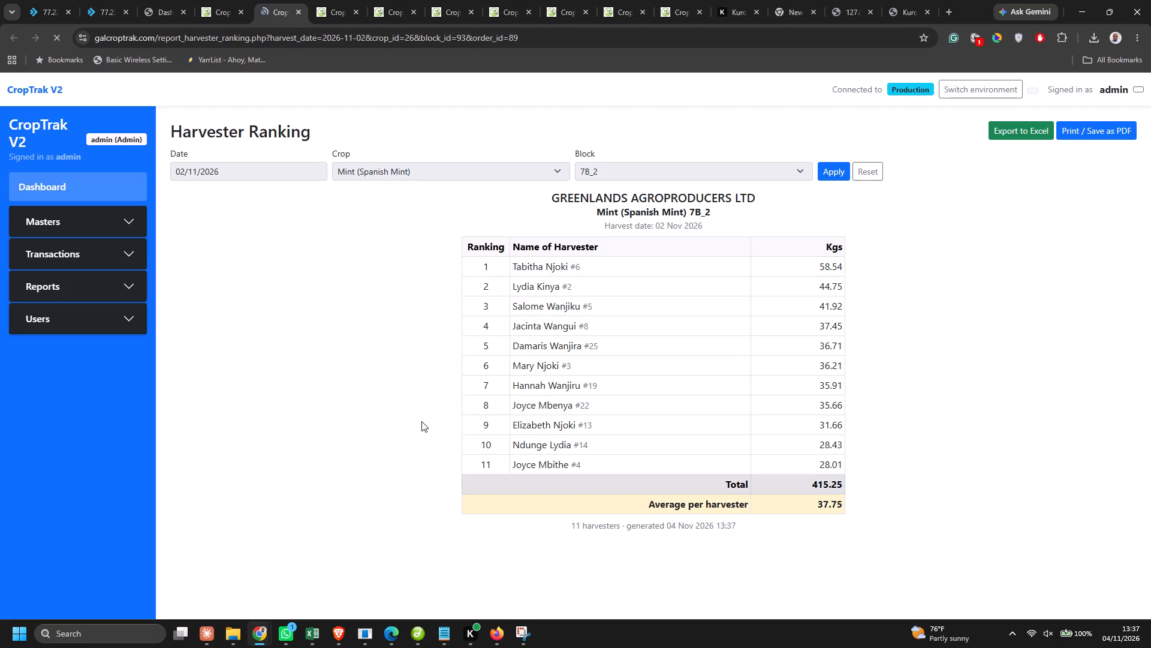
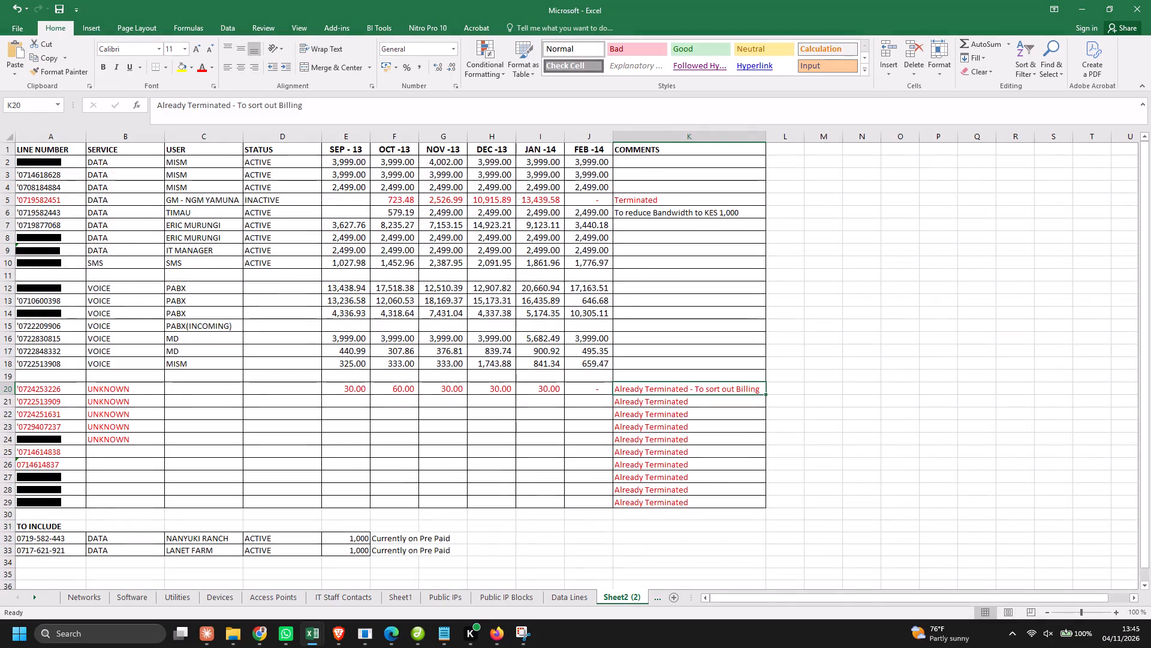
scroll(518, 421, down, 20)
scroll(518, 421, down, 20)
scroll(518, 421, down, 20)
scroll(518, 421, up, 20)
scroll(518, 421, up, 20)
scroll(518, 421, up, 20)
scroll(517, 421, down, 7)
scroll(517, 421, up, 13)
scroll(516, 421, down, 20)
scroll(516, 421, down, 20)
scroll(516, 421, down, 20)
scroll(516, 421, up, 12)
scroll(515, 421, down, 12)
scroll(515, 421, up, 20)
scroll(515, 421, up, 20)
scroll(515, 421, up, 20)
scroll(515, 421, down, 20)
scroll(515, 421, down, 20)
scroll(515, 421, down, 1)
scroll(515, 421, up, 20)
scroll(515, 421, up, 6)
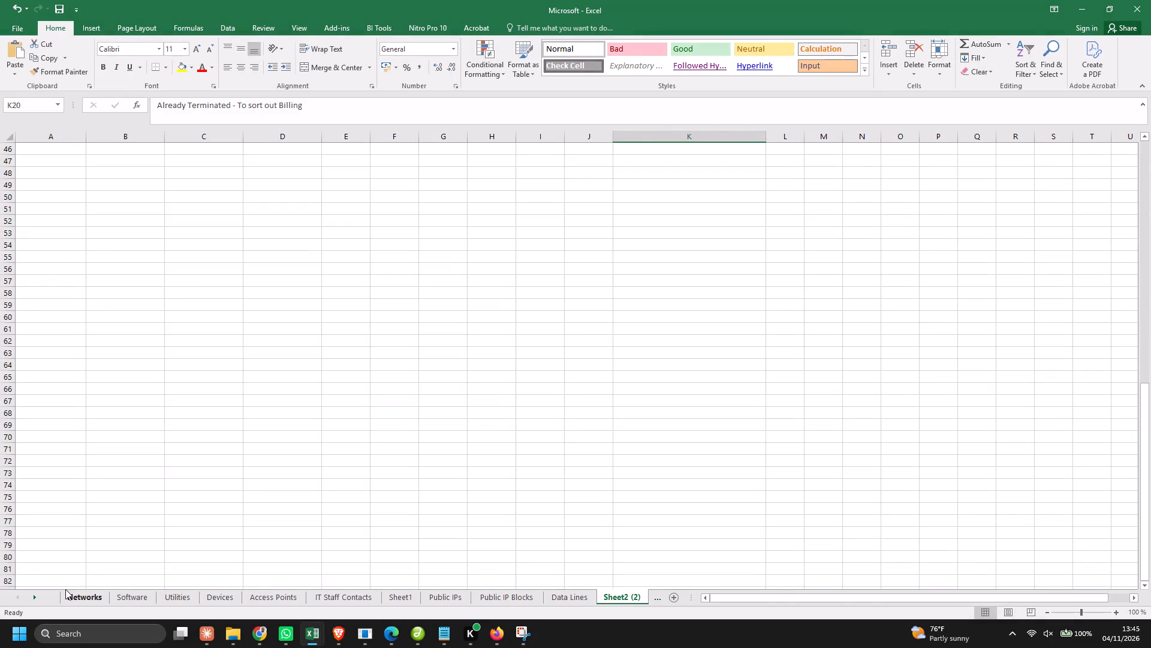
Return to the Networks sheet and minimise the Microsoft workbook.
click(75, 598)
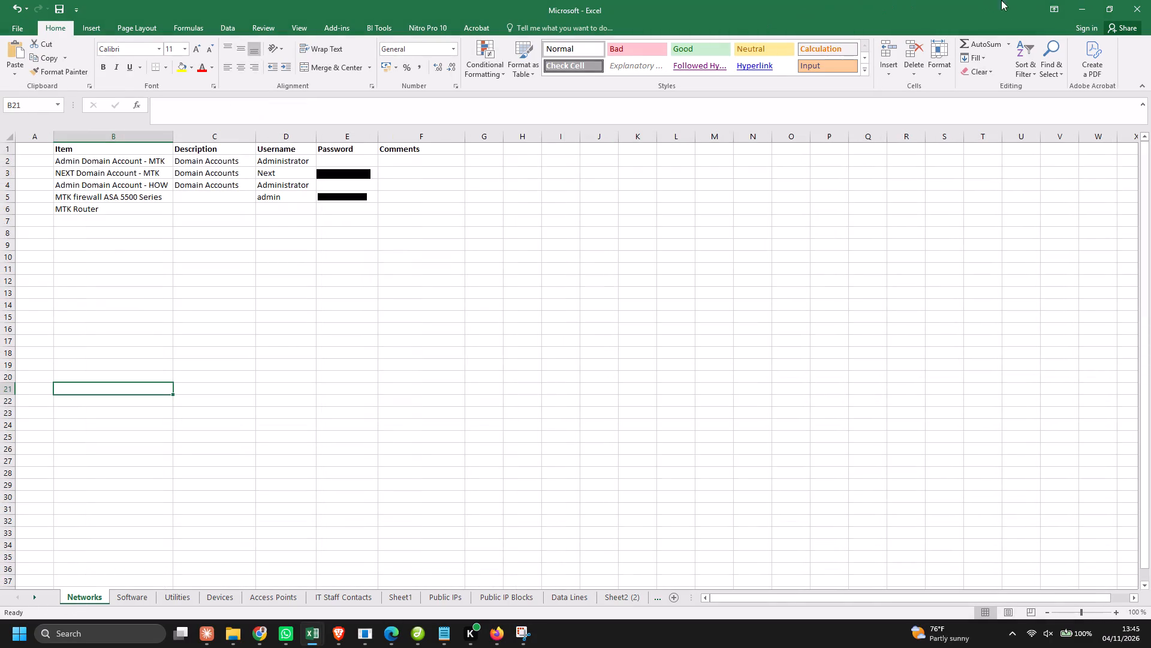
click(1081, 7)
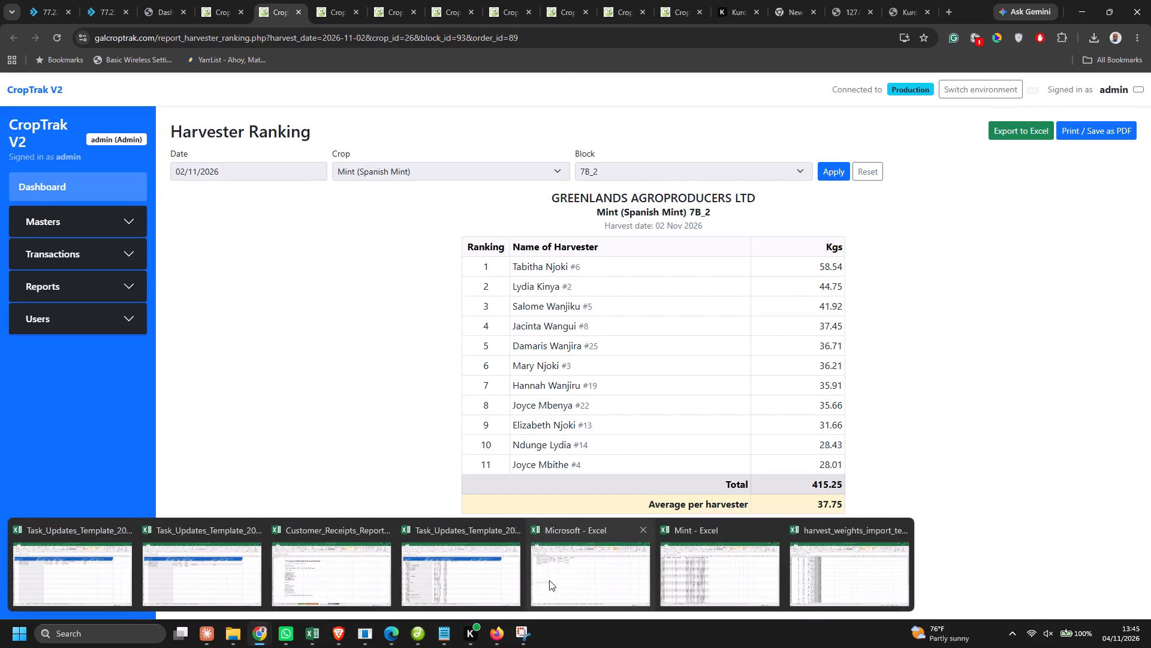
Bring up the Mint workbook to view its crates weight sheet.
click(744, 576)
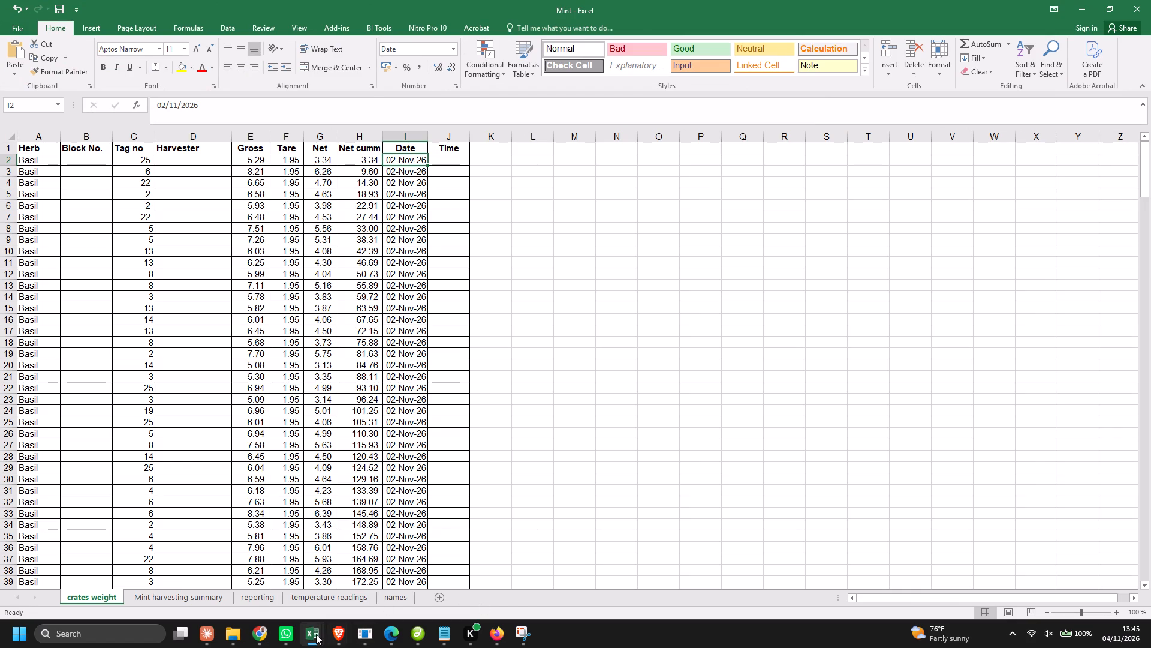
Switch to the harvest_weights_import_template (7) workbook and check the Weights sheet from the filled rows through the blank rows below.
click(314, 635)
click(856, 585)
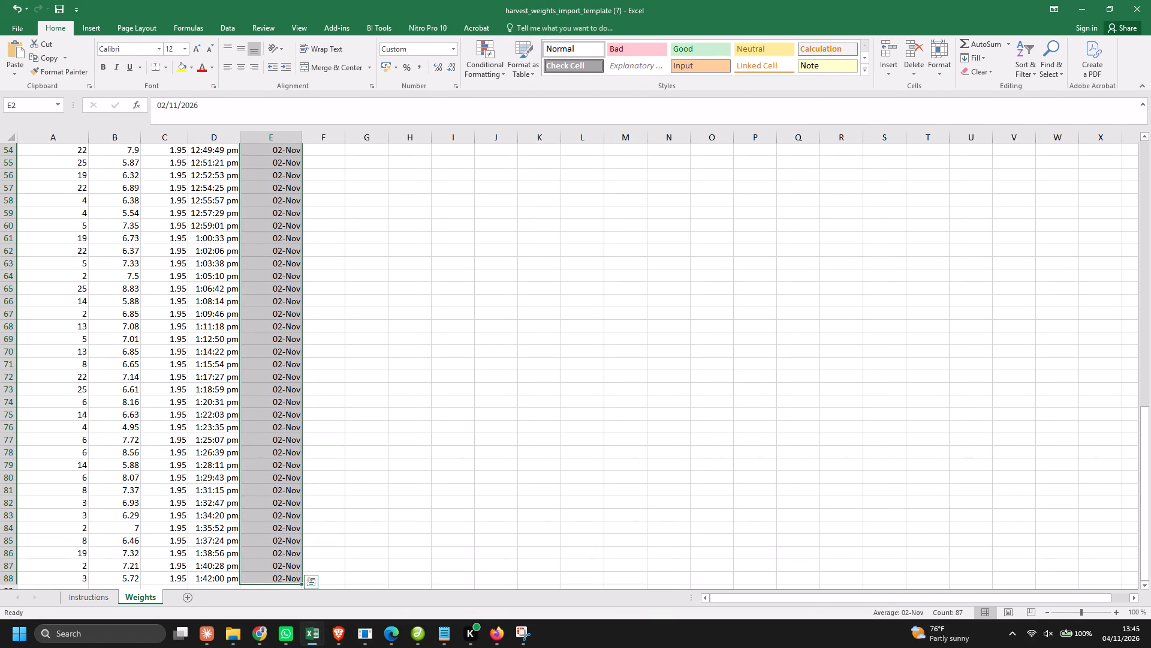
scroll(450, 394, down, 20)
scroll(450, 394, down, 20)
scroll(450, 394, down, 20)
scroll(450, 393, up, 20)
scroll(450, 393, up, 14)
scroll(450, 393, down, 20)
scroll(450, 393, down, 20)
scroll(450, 393, down, 20)
scroll(450, 393, up, 20)
scroll(450, 393, up, 1)
scroll(448, 393, down, 20)
scroll(448, 393, down, 20)
scroll(448, 393, down, 20)
scroll(448, 393, up, 20)
scroll(448, 393, up, 20)
scroll(448, 393, up, 20)
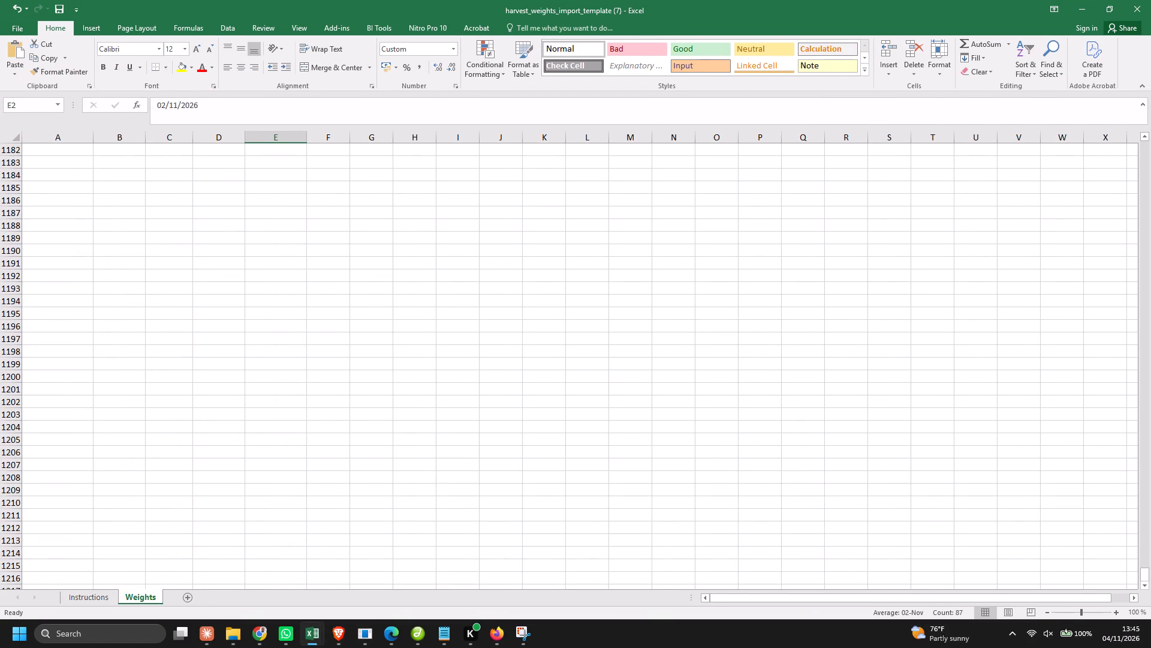
scroll(446, 386, up, 20)
scroll(446, 386, up, 20)
scroll(446, 386, up, 20)
scroll(446, 386, down, 20)
scroll(446, 386, down, 20)
scroll(446, 386, down, 20)
scroll(446, 386, up, 20)
scroll(446, 386, up, 20)
scroll(446, 386, up, 20)
scroll(447, 386, down, 20)
scroll(447, 386, down, 20)
scroll(447, 386, down, 20)
scroll(447, 386, up, 20)
scroll(447, 386, up, 20)
scroll(447, 386, up, 20)
scroll(446, 385, down, 20)
scroll(446, 385, down, 20)
scroll(446, 385, down, 20)
scroll(446, 385, up, 20)
scroll(446, 385, up, 20)
scroll(446, 385, up, 15)
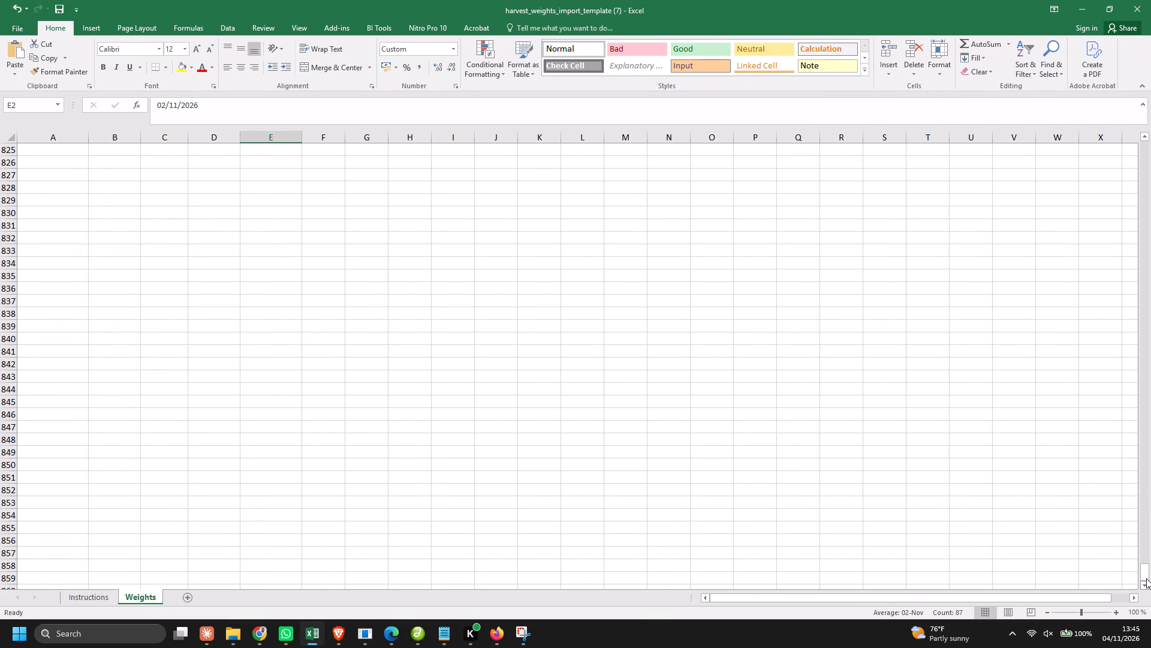
drag(1146, 575, 1123, 115)
Close the harvest_weights_import_template (7) workbook.
click(1135, 8)
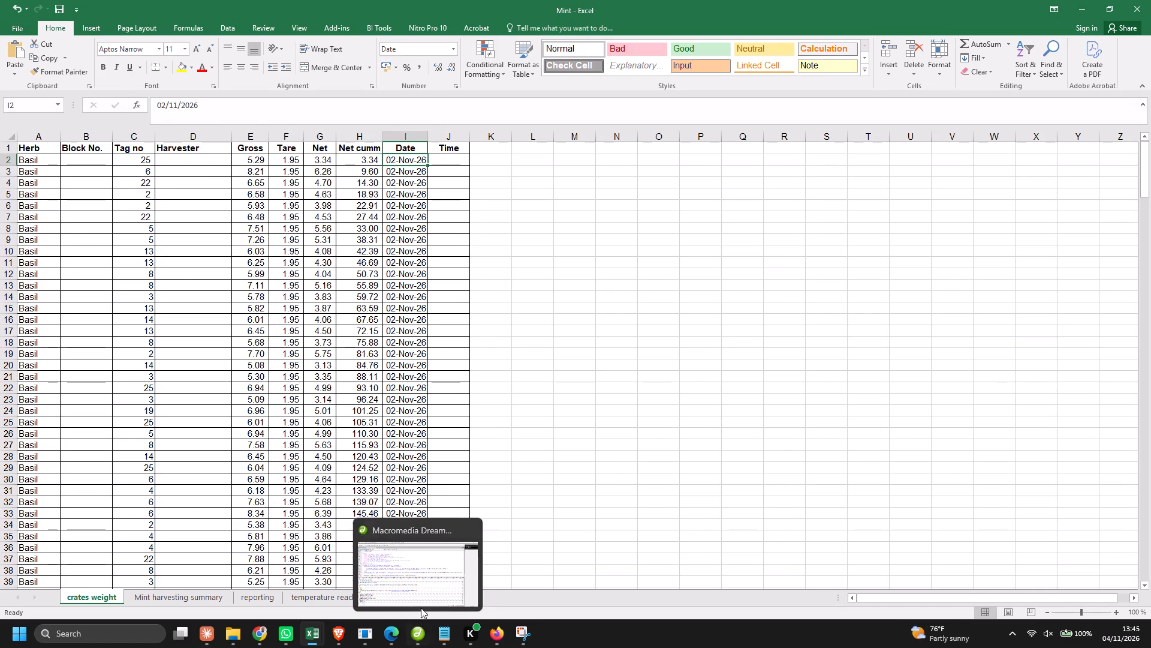
Switch to Dreamweaver and bring up the open receivables_dashboard.php file.
click(426, 569)
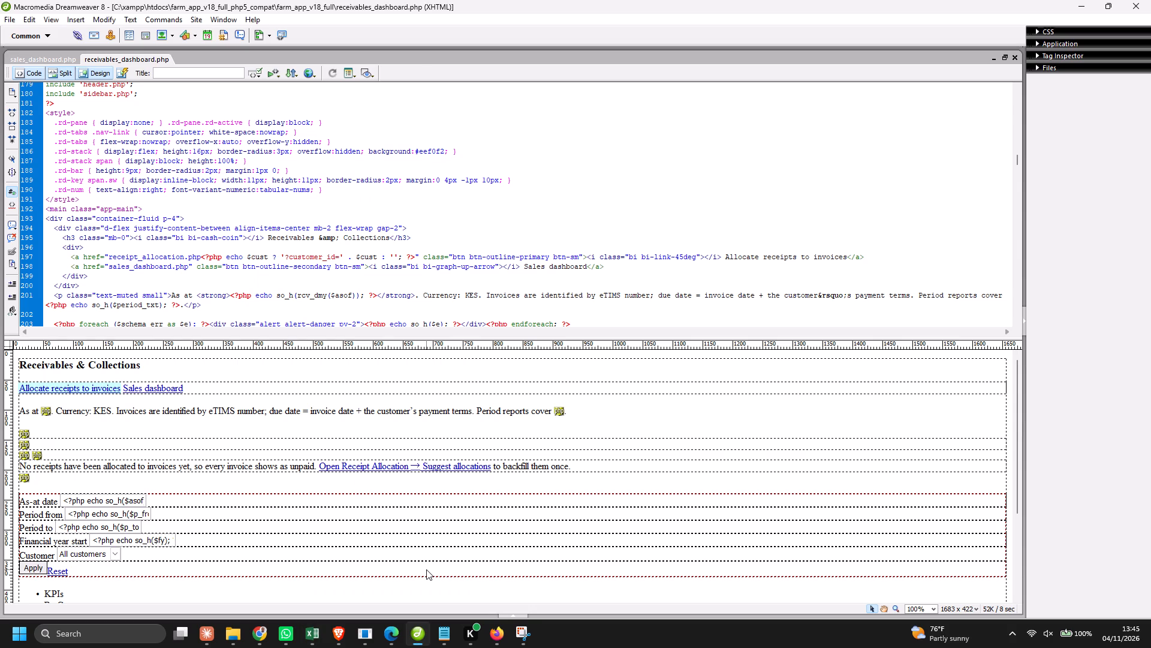